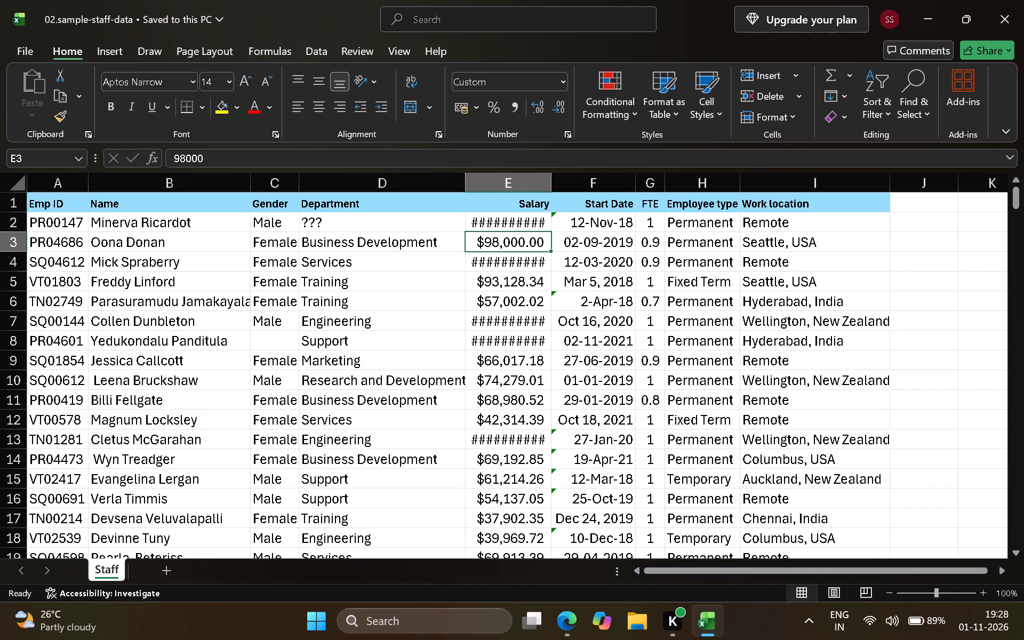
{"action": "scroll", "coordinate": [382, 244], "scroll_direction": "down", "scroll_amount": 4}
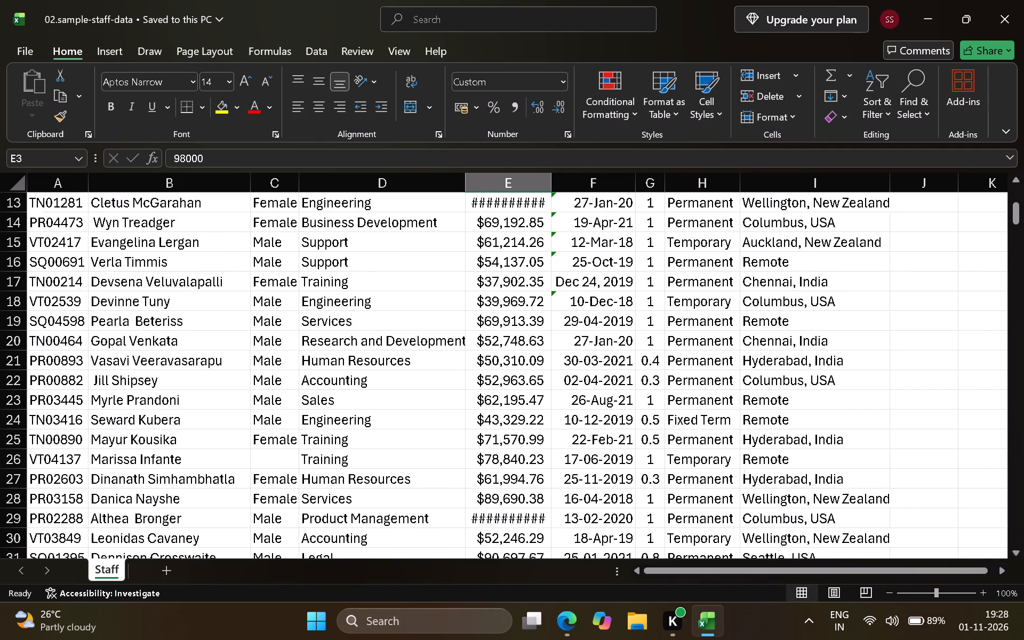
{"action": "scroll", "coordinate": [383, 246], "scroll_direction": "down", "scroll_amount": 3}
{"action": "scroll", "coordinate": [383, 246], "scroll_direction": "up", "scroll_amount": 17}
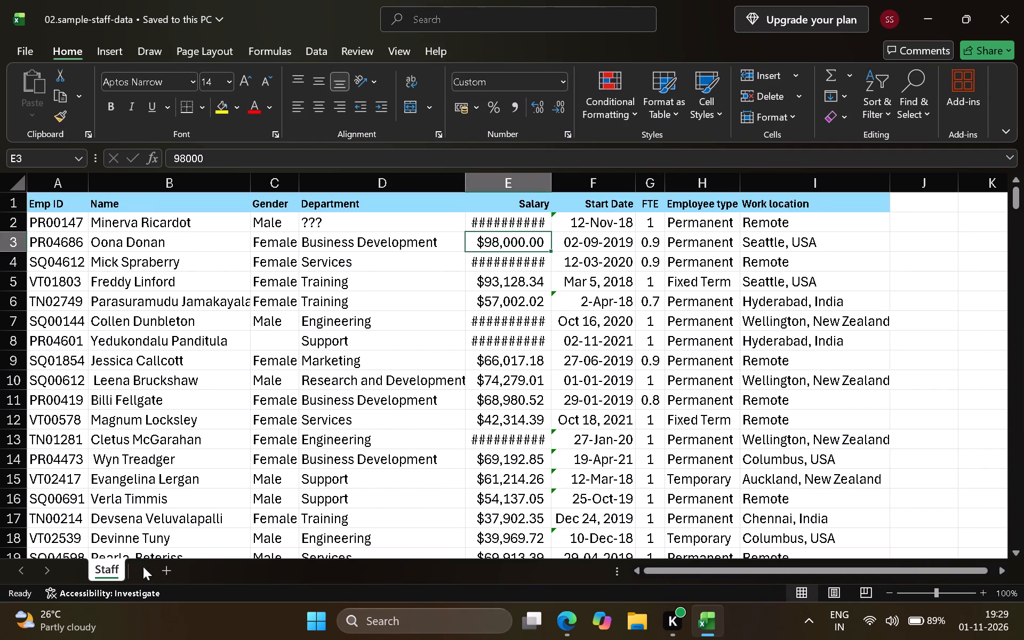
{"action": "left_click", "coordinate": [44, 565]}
Save the 02.sample-staff-data workbook.
{"action": "left_click", "coordinate": [16, 43]}
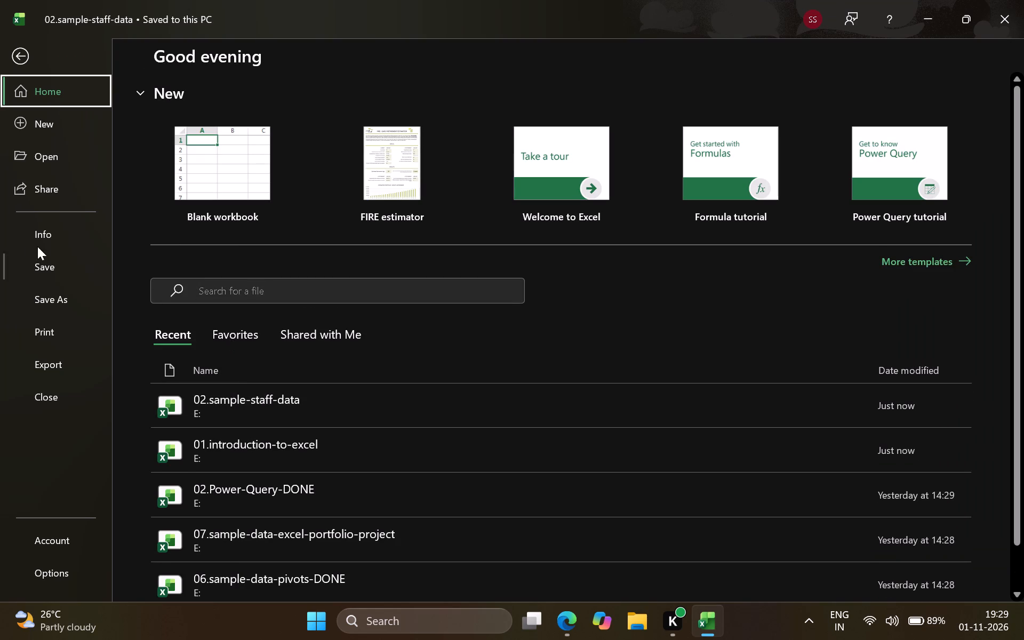
{"action": "left_click", "coordinate": [39, 264]}
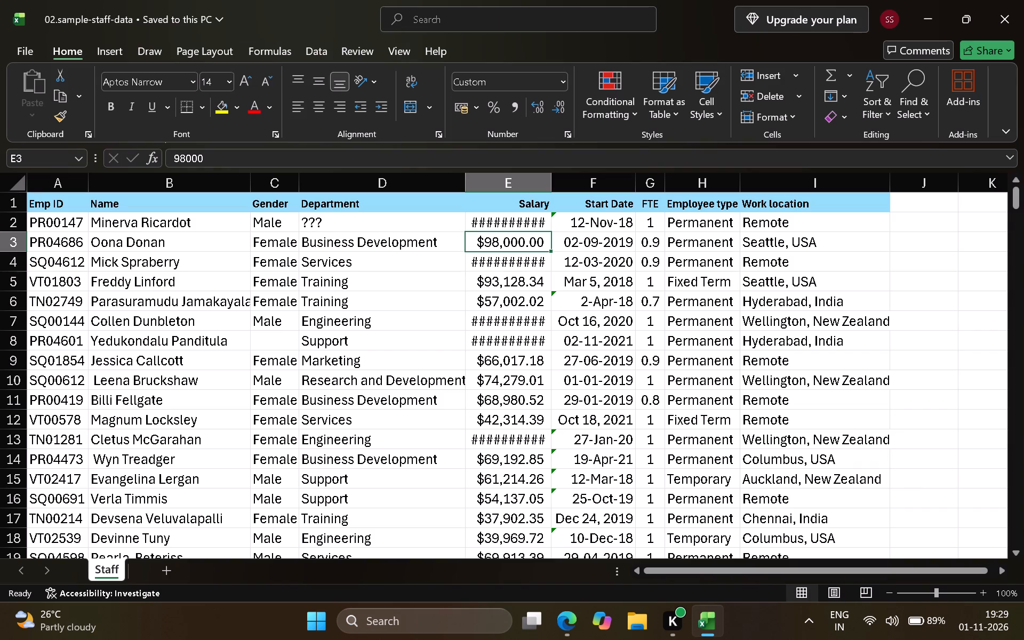
Open the workbook 02.Power-Query-DONE from the E: drive on this PC.
{"action": "left_click", "coordinate": [13, 52]}
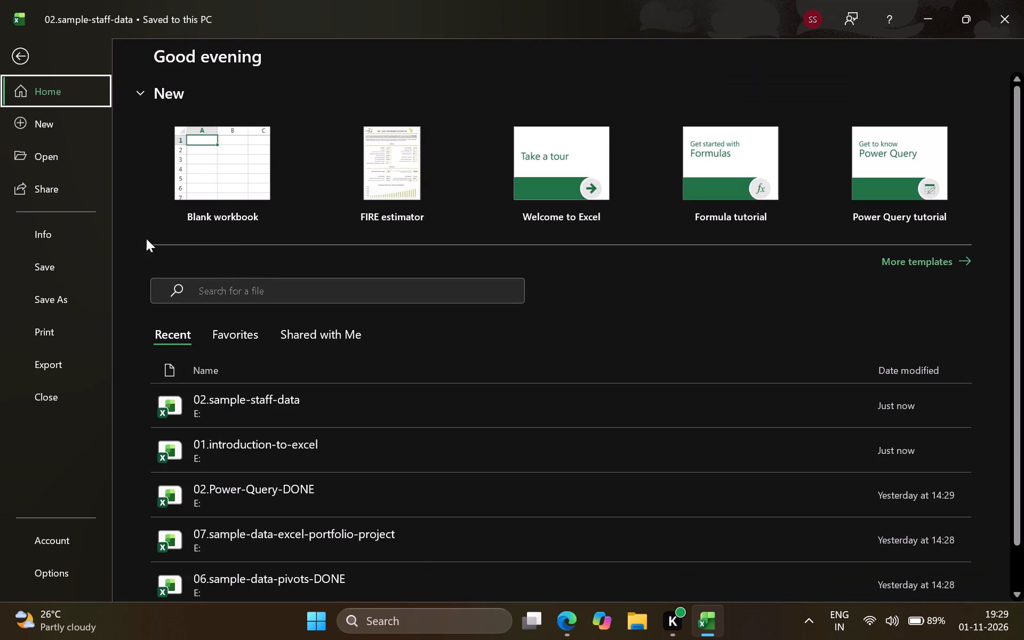
{"action": "left_click", "coordinate": [51, 154]}
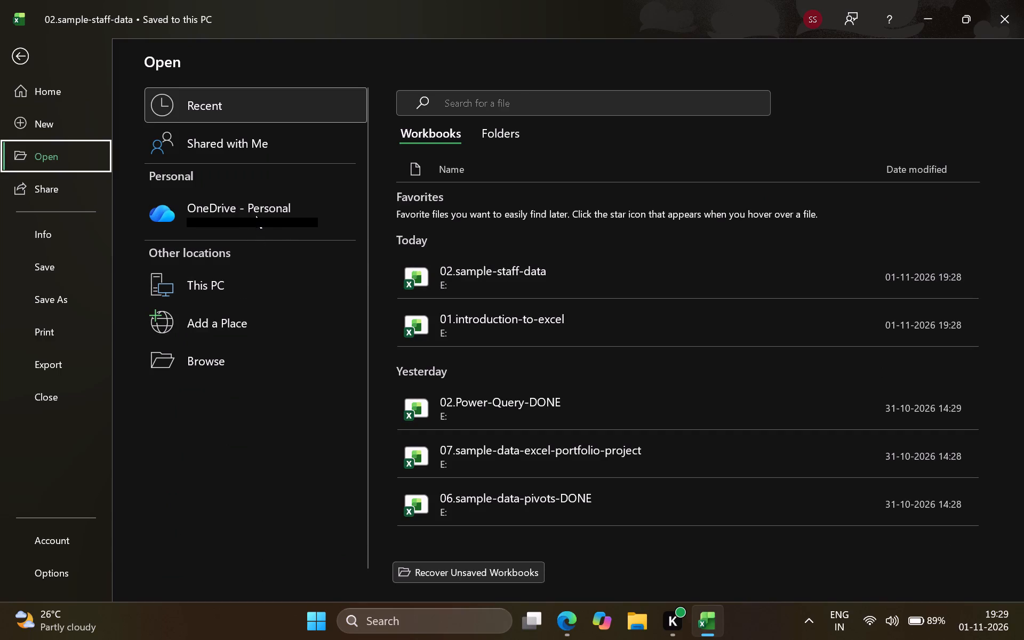
{"action": "left_click", "coordinate": [215, 276]}
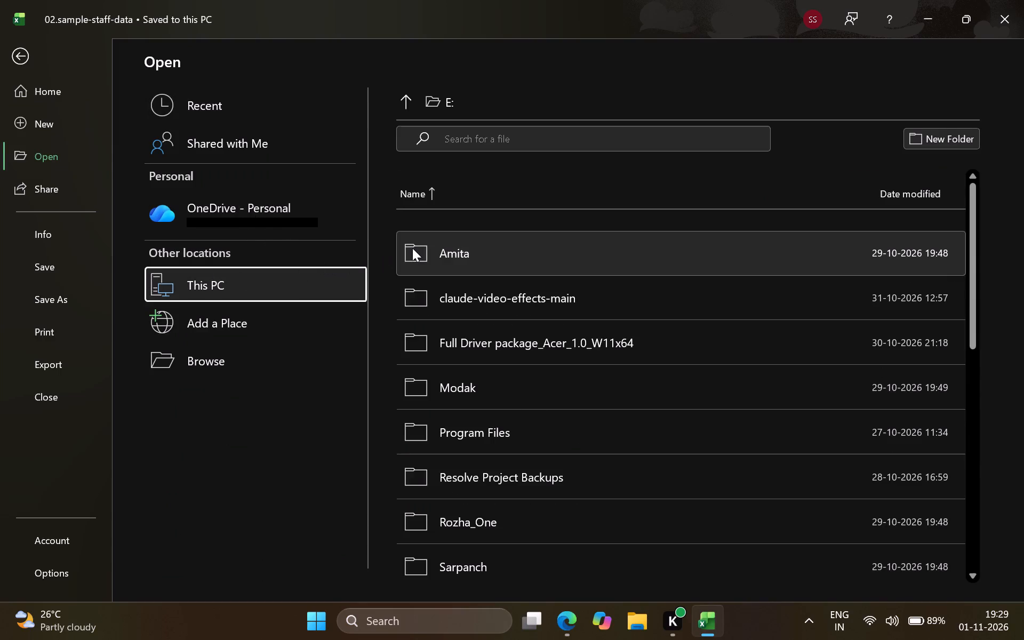
{"action": "scroll", "coordinate": [507, 199], "scroll_direction": "down", "scroll_amount": 5}
{"action": "scroll", "coordinate": [552, 213], "scroll_direction": "down", "scroll_amount": 7}
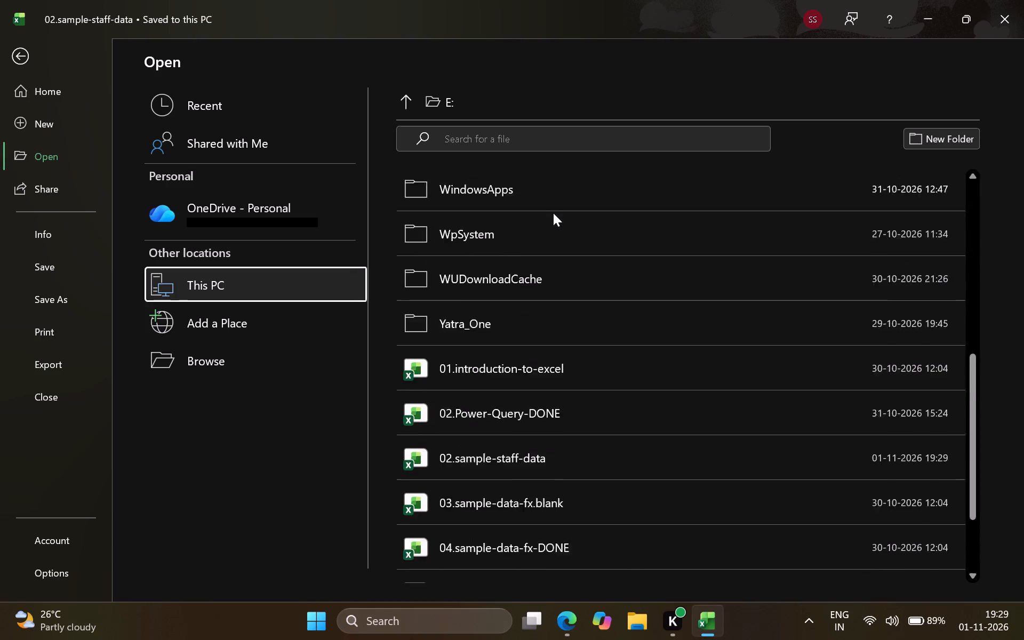
{"action": "scroll", "coordinate": [553, 213], "scroll_direction": "down", "scroll_amount": 11}
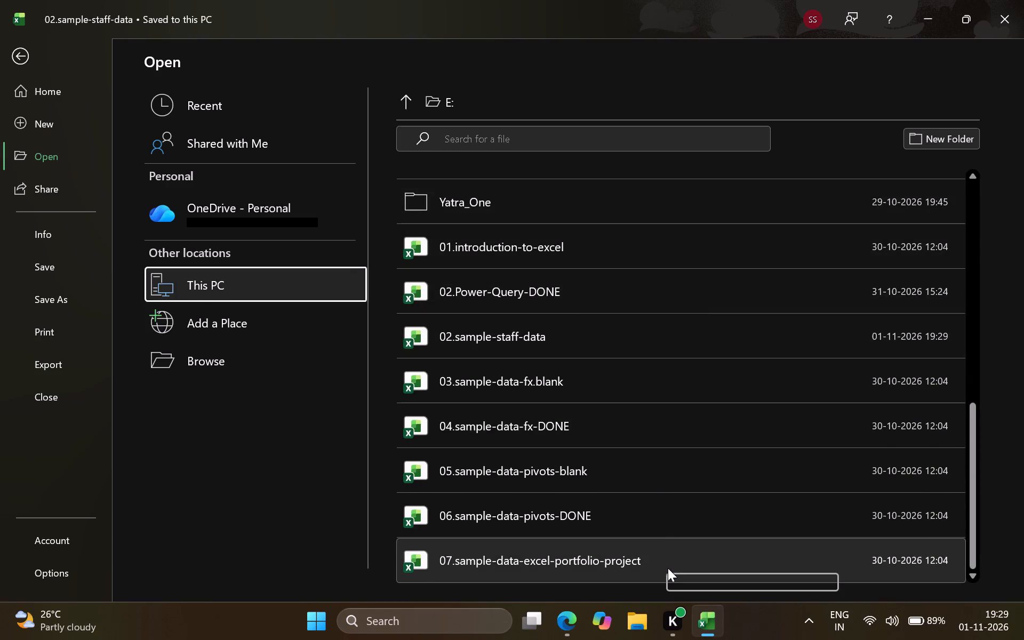
{"action": "left_click", "coordinate": [725, 290]}
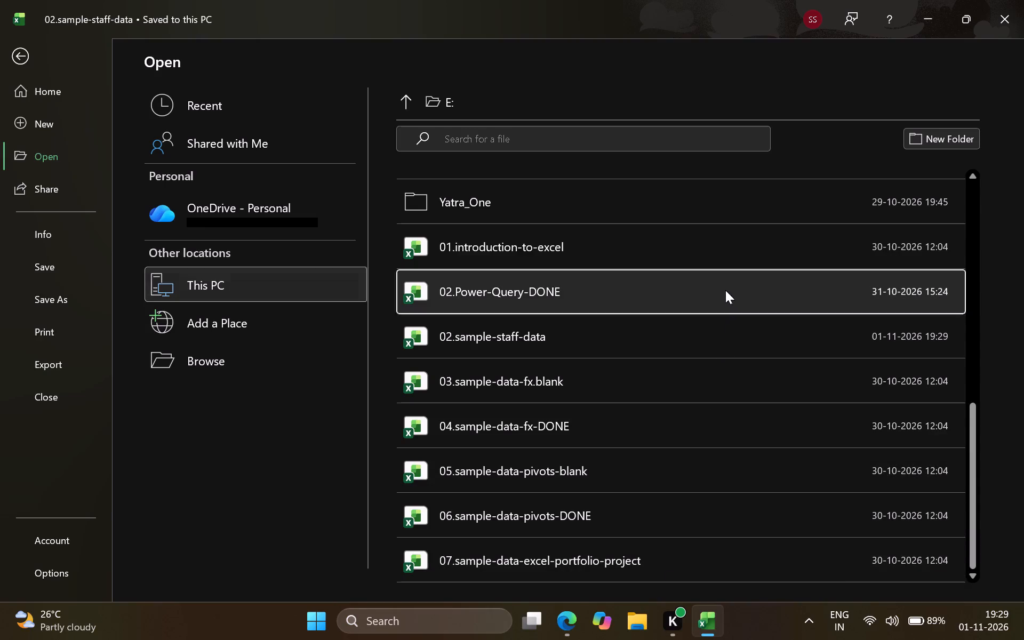
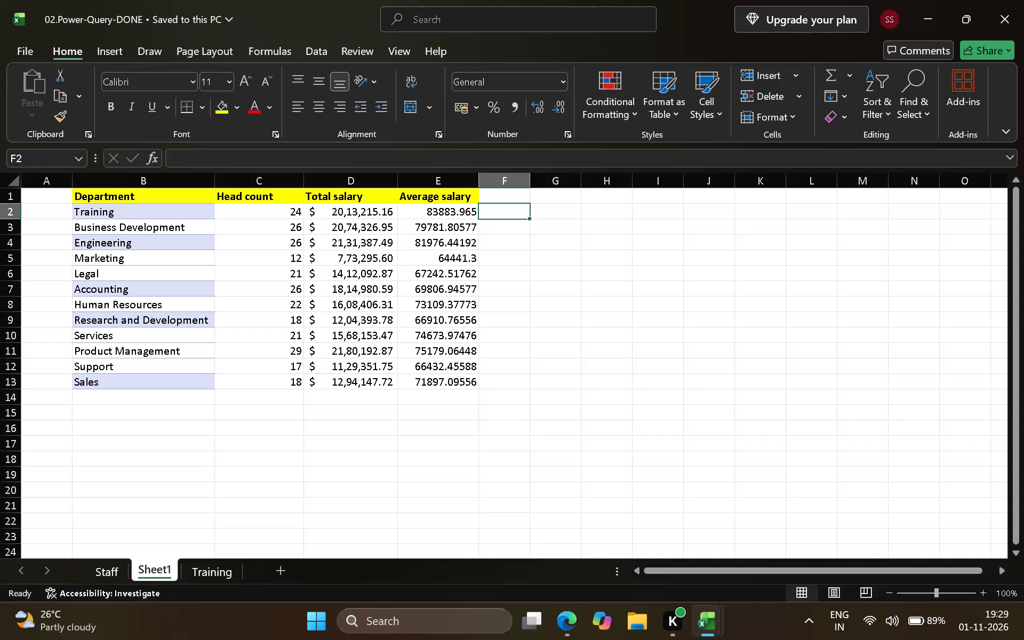
Review the Staff and Training sheets, including the Training salary column, and return to the department summary on Sheet1.
{"action": "left_click", "coordinate": [111, 574]}
{"action": "left_click", "coordinate": [196, 570]}
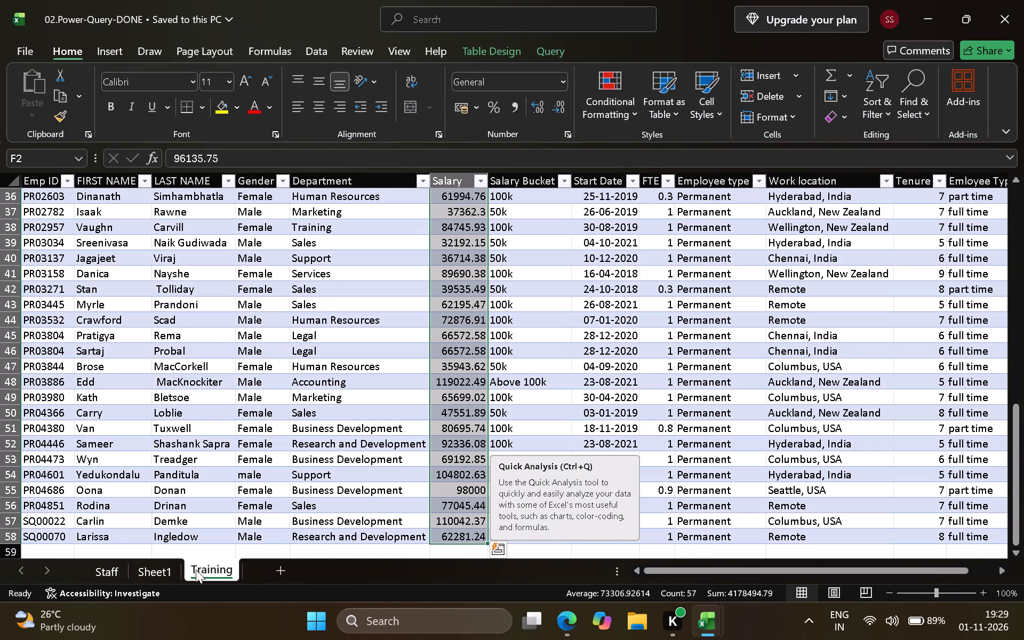
{"action": "left_click", "coordinate": [478, 198]}
{"action": "left_click", "coordinate": [163, 573]}
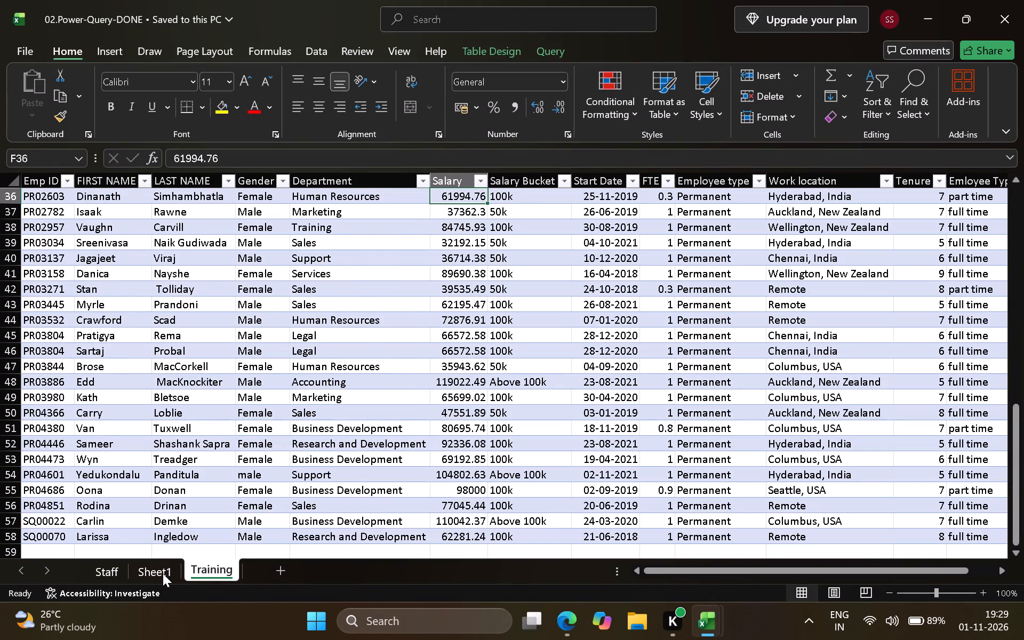
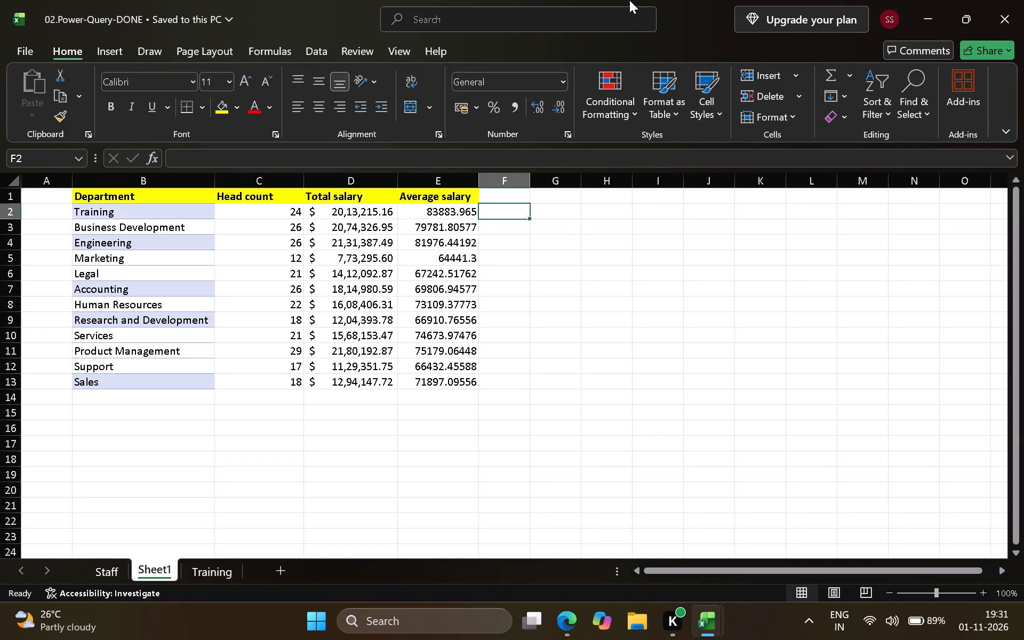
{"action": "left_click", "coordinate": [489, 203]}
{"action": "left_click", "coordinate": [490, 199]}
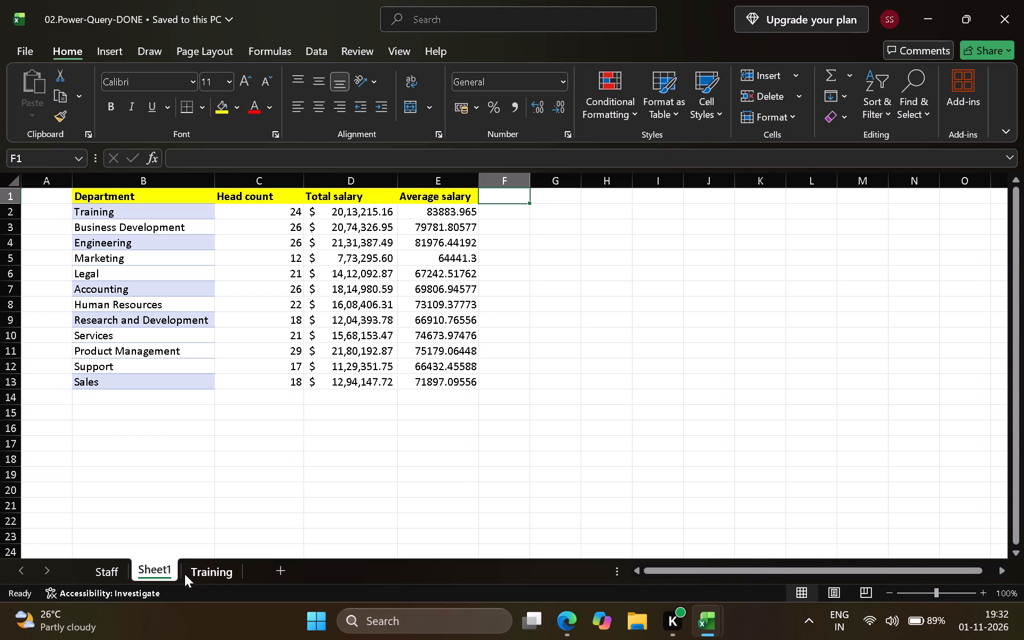
Examine the employee records on the Training sheet across its rows and columns, and return to the department summary on Sheet1.
{"action": "left_click", "coordinate": [213, 563]}
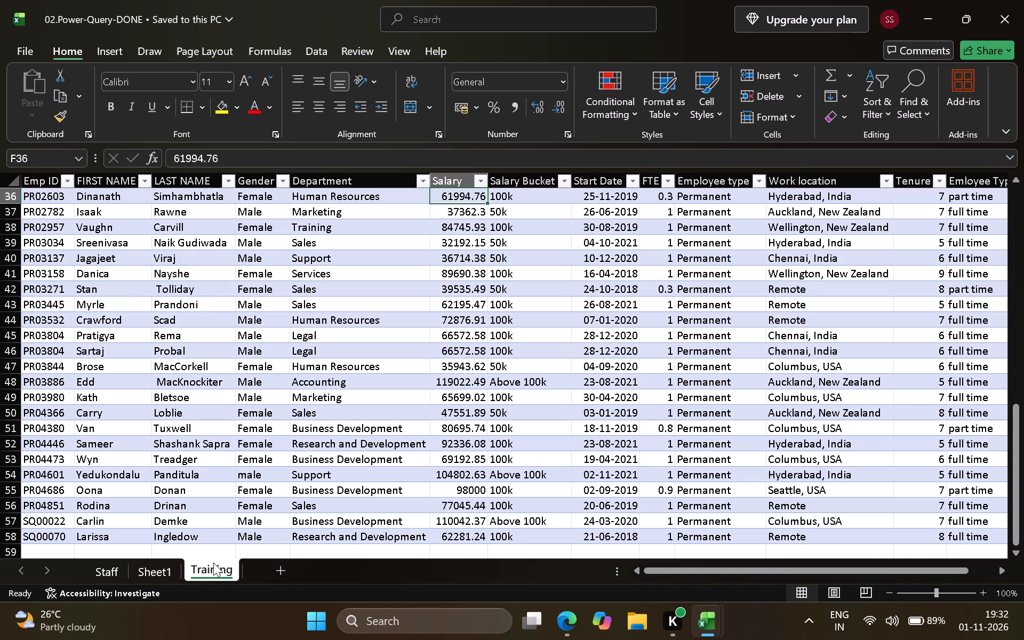
{"action": "scroll", "coordinate": [698, 366], "scroll_direction": "up", "scroll_amount": 6}
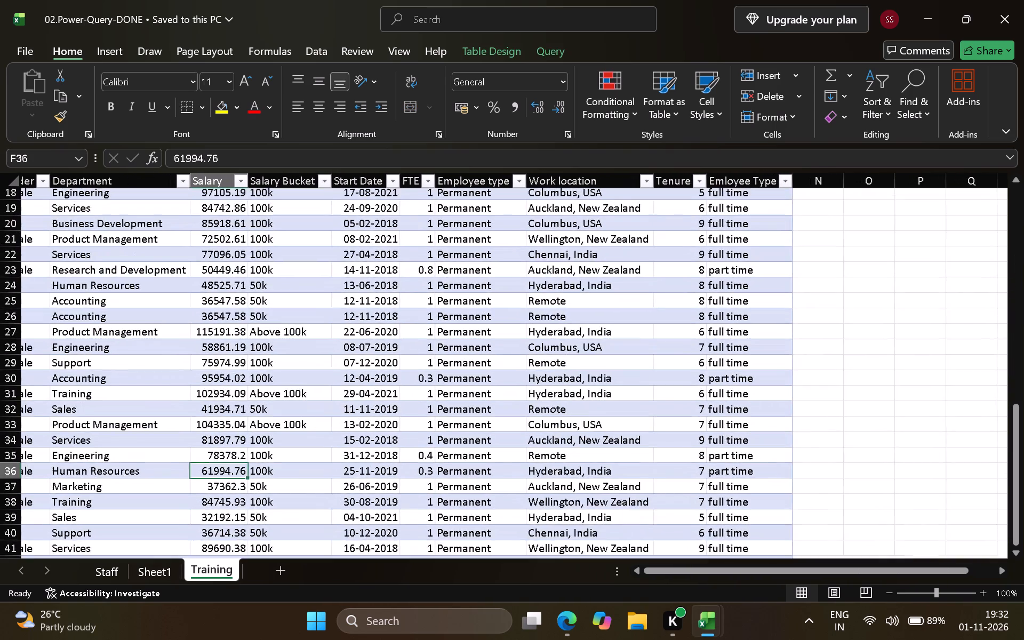
{"action": "scroll", "coordinate": [698, 366], "scroll_direction": "up", "scroll_amount": 4}
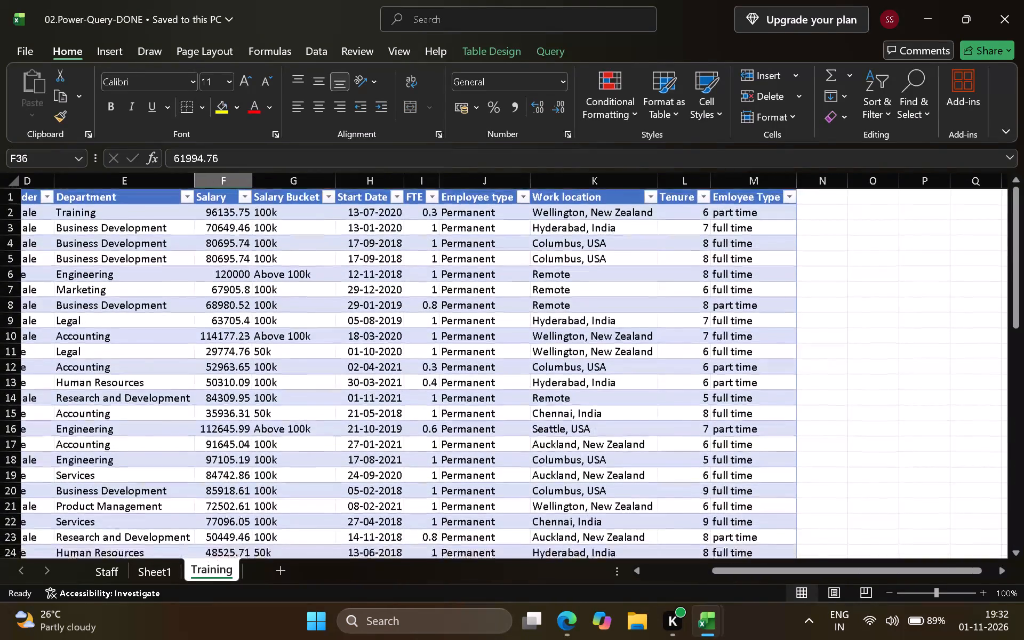
{"action": "scroll", "coordinate": [698, 366], "scroll_direction": "right", "scroll_amount": 8}
{"action": "scroll", "coordinate": [698, 366], "scroll_direction": "left", "scroll_amount": 1}
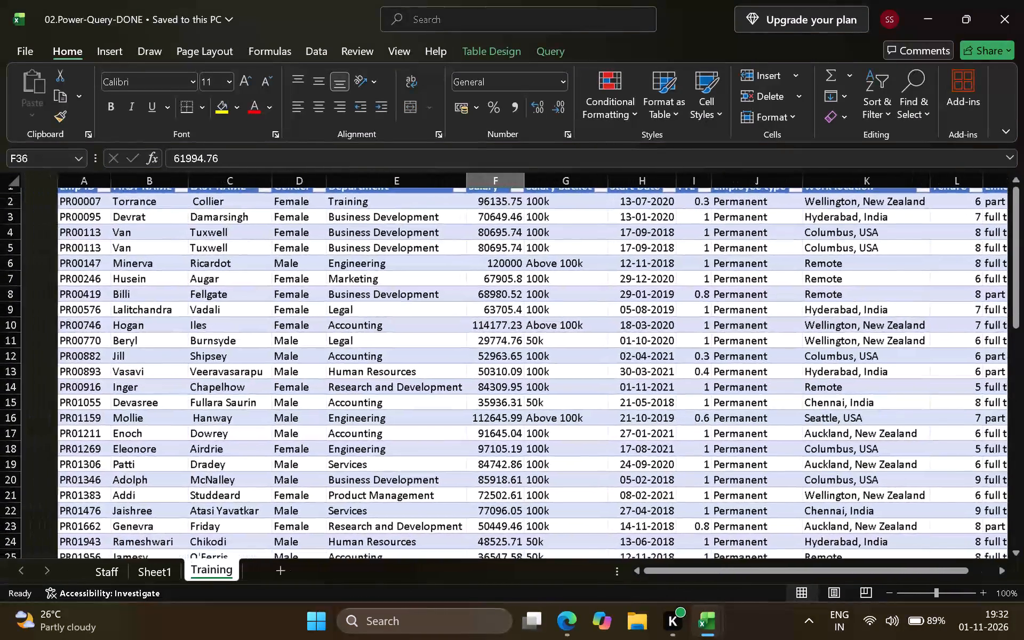
{"action": "scroll", "coordinate": [698, 366], "scroll_direction": "left", "scroll_amount": 1}
{"action": "scroll", "coordinate": [698, 366], "scroll_direction": "right", "scroll_amount": 5}
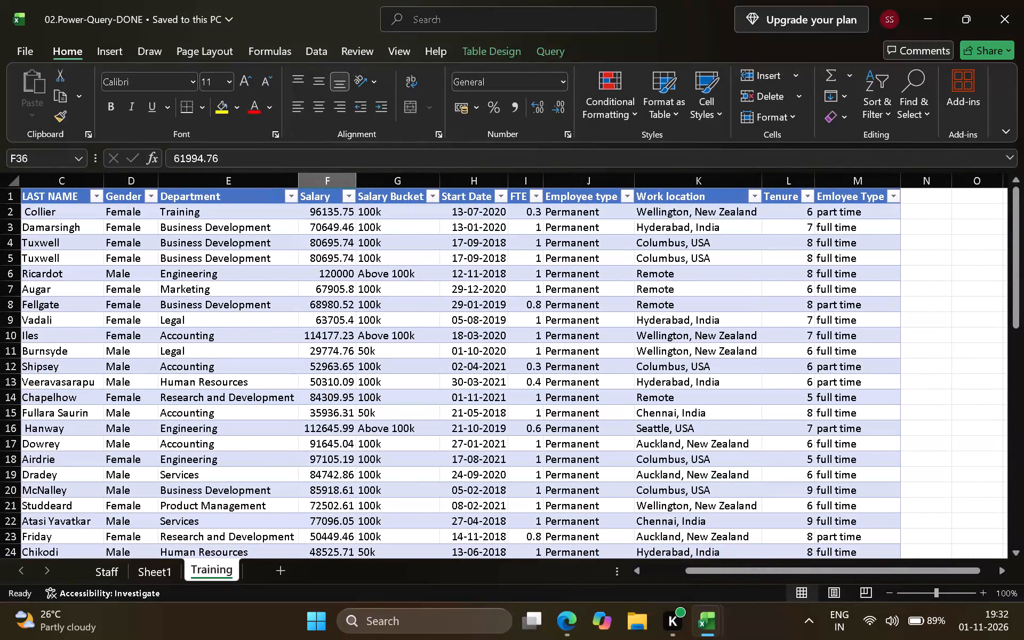
{"action": "scroll", "coordinate": [634, 343], "scroll_direction": "up", "scroll_amount": 4}
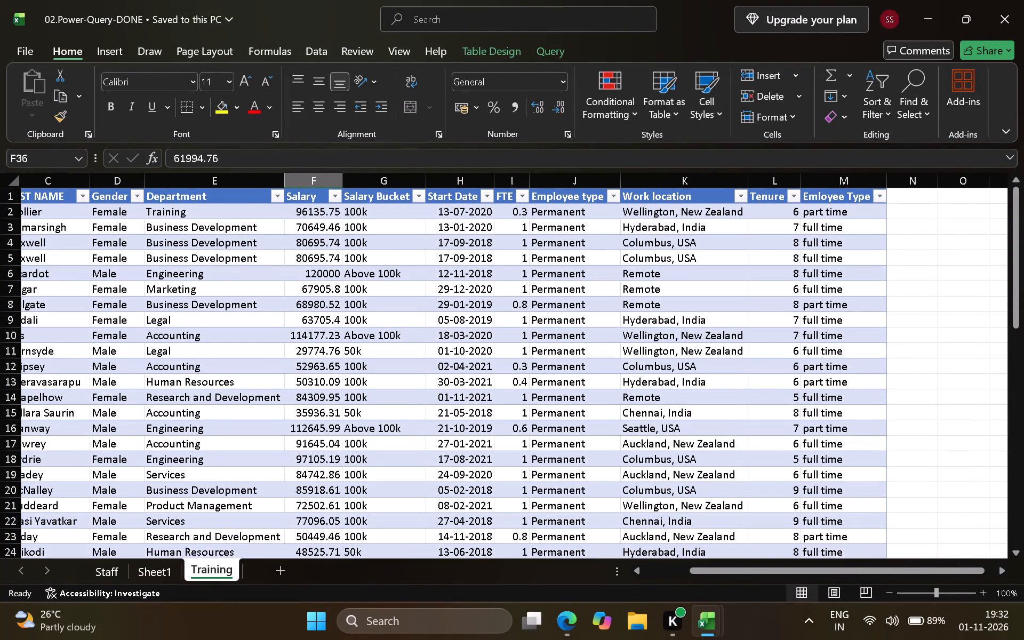
{"action": "scroll", "coordinate": [596, 369], "scroll_direction": "down", "scroll_amount": 7}
{"action": "scroll", "coordinate": [596, 369], "scroll_direction": "up", "scroll_amount": 2}
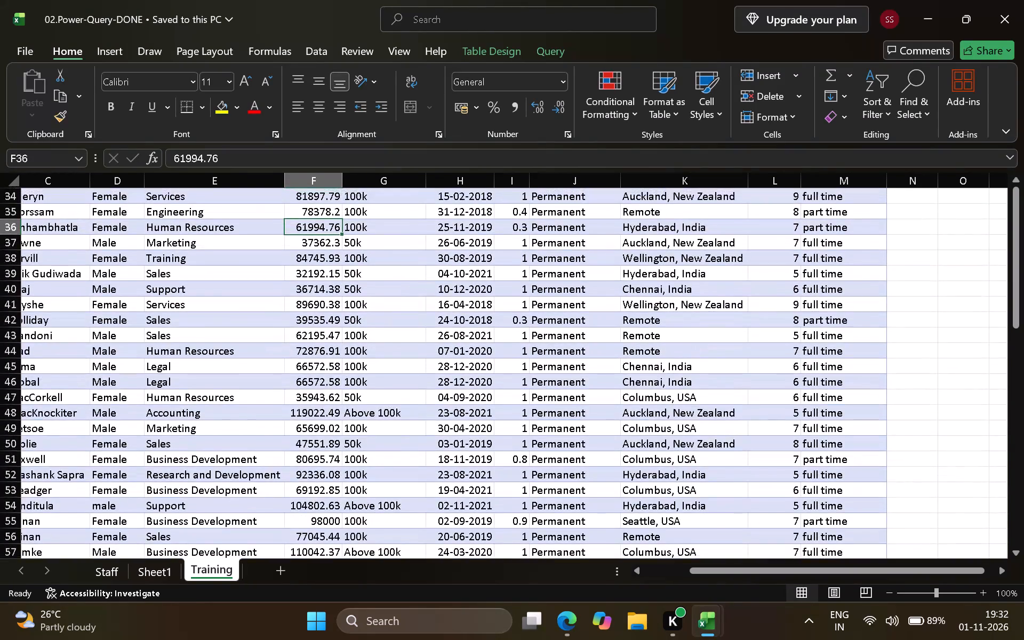
{"action": "scroll", "coordinate": [596, 369], "scroll_direction": "up", "scroll_amount": 3}
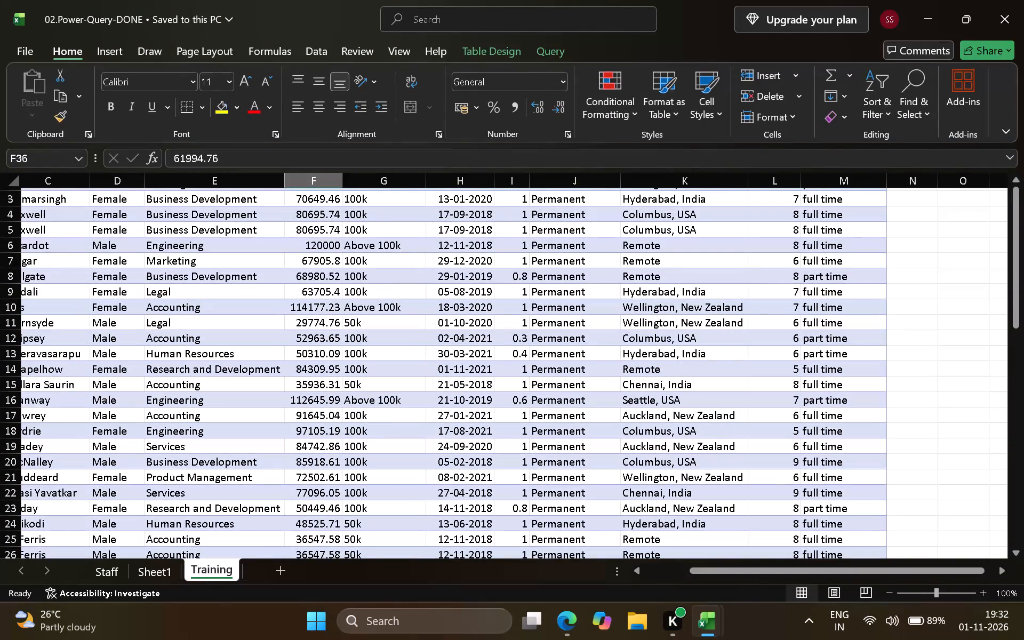
{"action": "scroll", "coordinate": [563, 355], "scroll_direction": "down", "scroll_amount": 5}
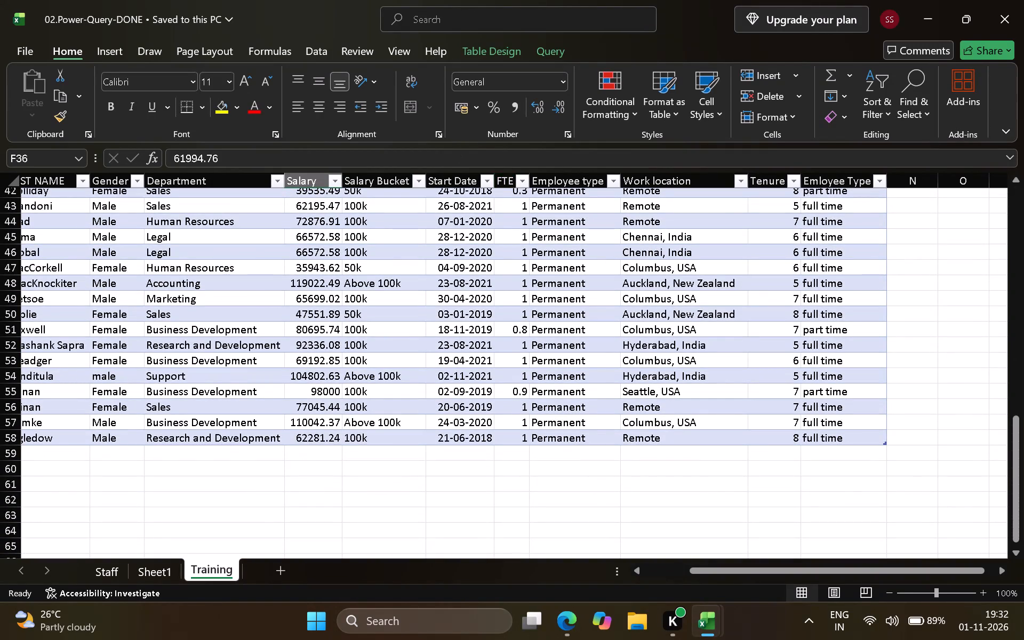
{"action": "left_click", "coordinate": [176, 575]}
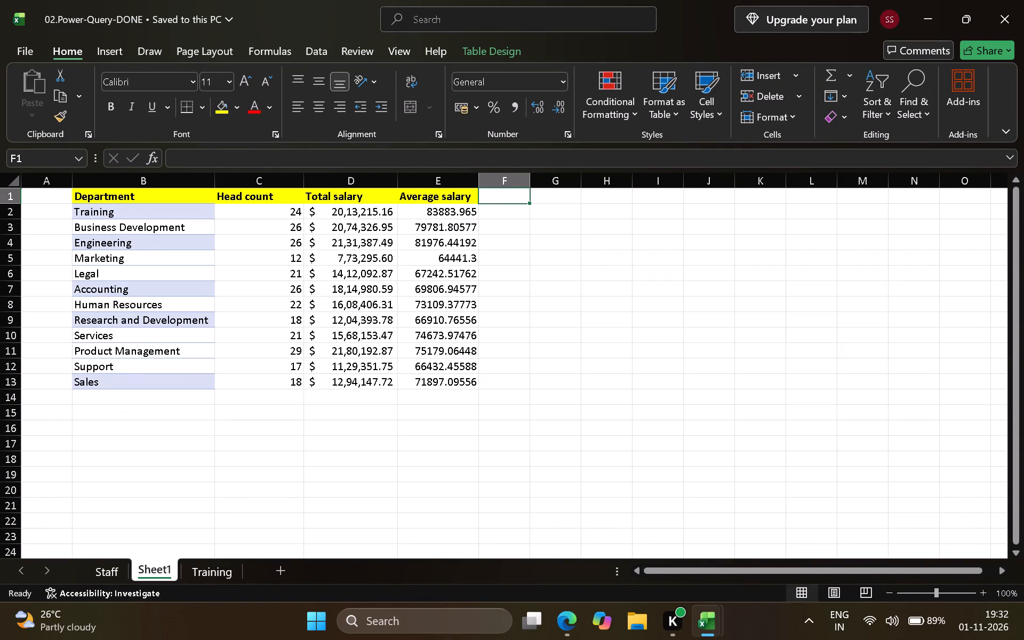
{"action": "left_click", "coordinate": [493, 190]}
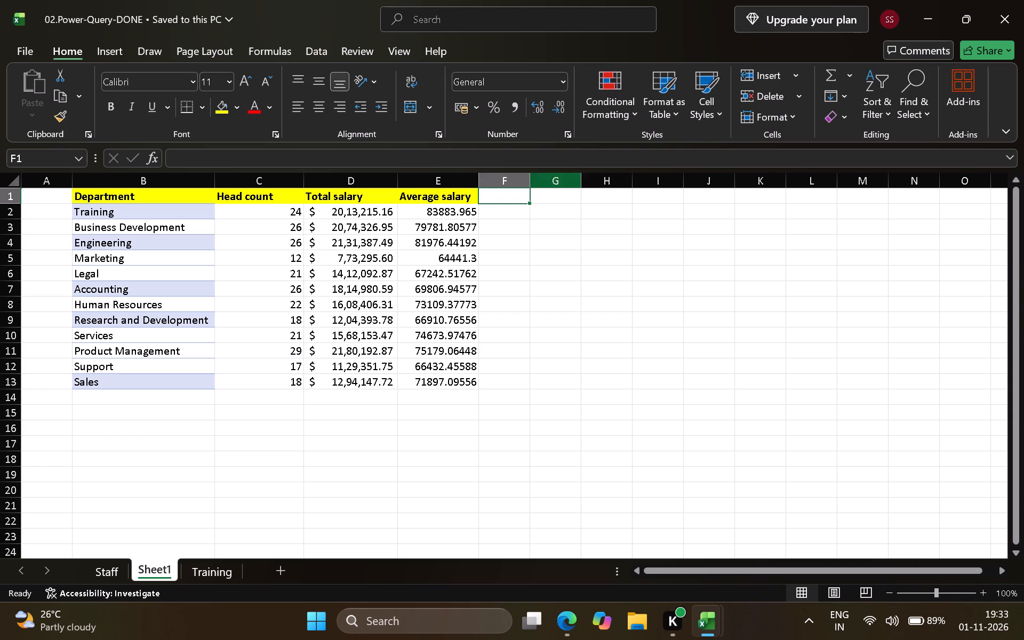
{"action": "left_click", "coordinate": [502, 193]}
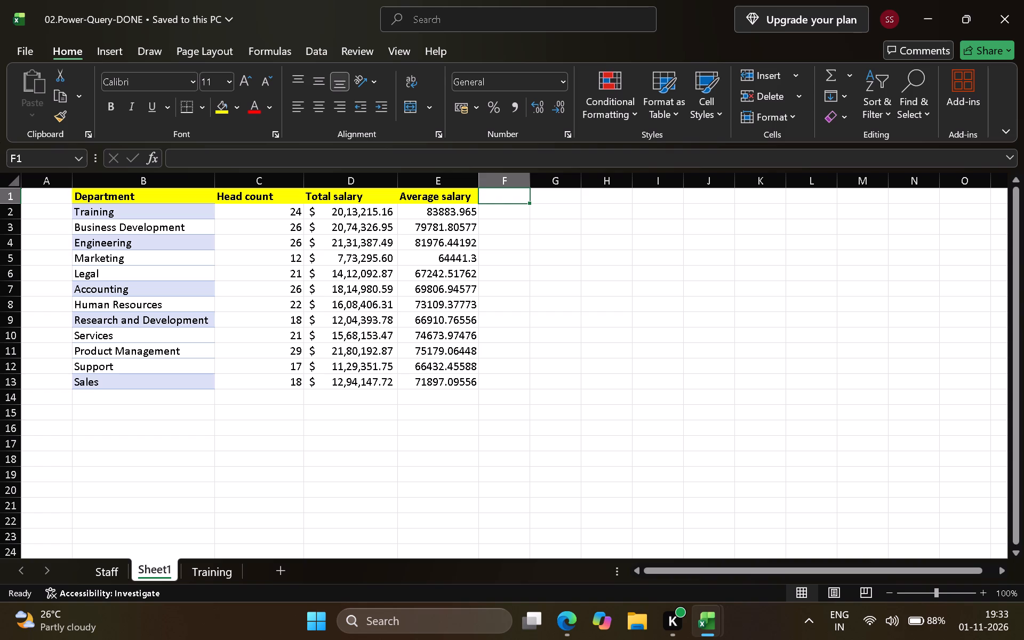
Switch to the Training sheet.
{"action": "left_click", "coordinate": [226, 575]}
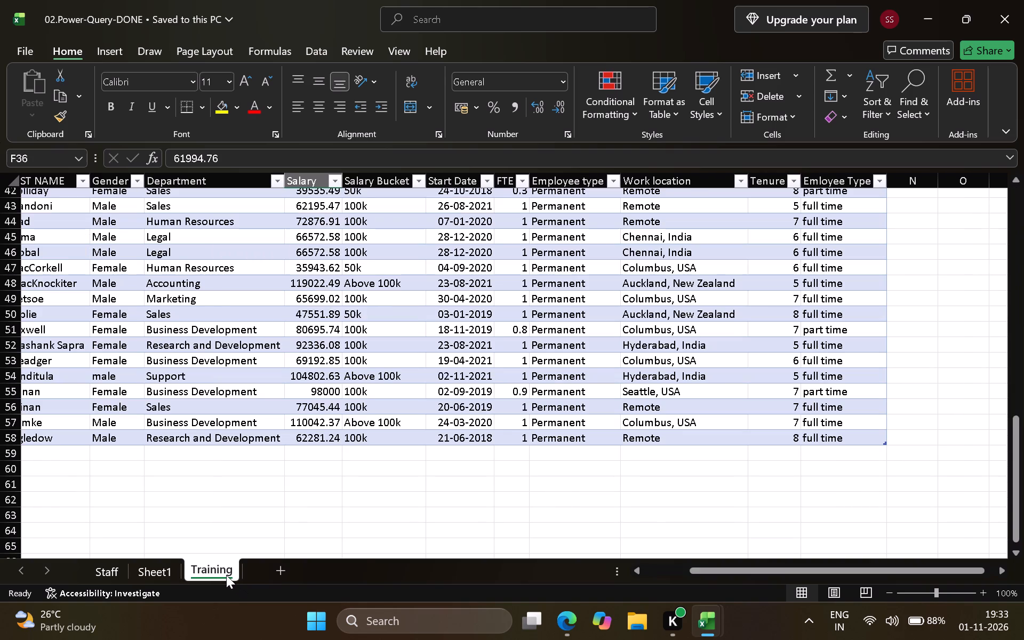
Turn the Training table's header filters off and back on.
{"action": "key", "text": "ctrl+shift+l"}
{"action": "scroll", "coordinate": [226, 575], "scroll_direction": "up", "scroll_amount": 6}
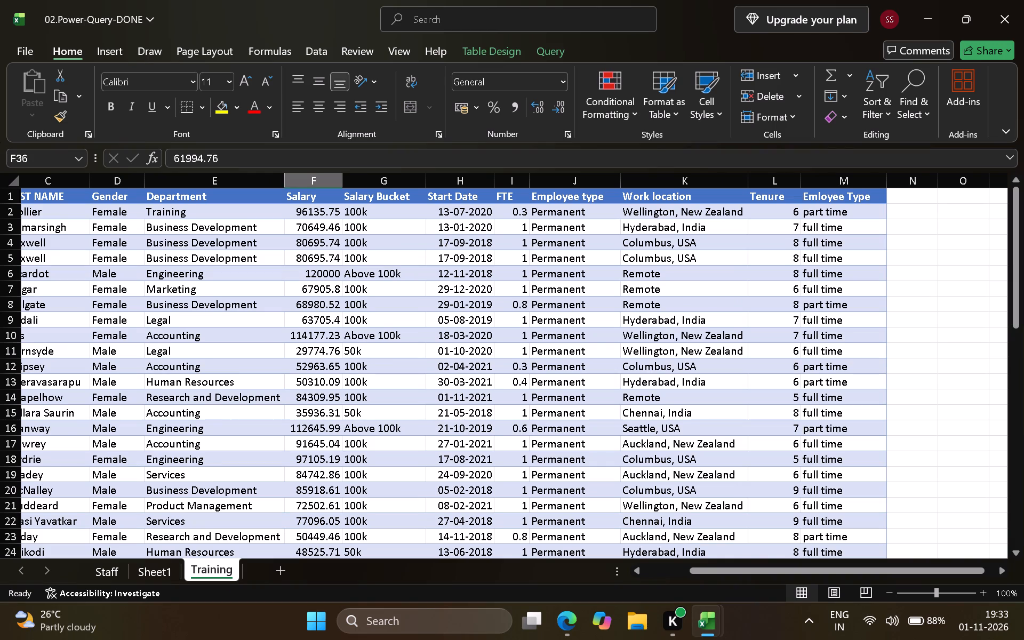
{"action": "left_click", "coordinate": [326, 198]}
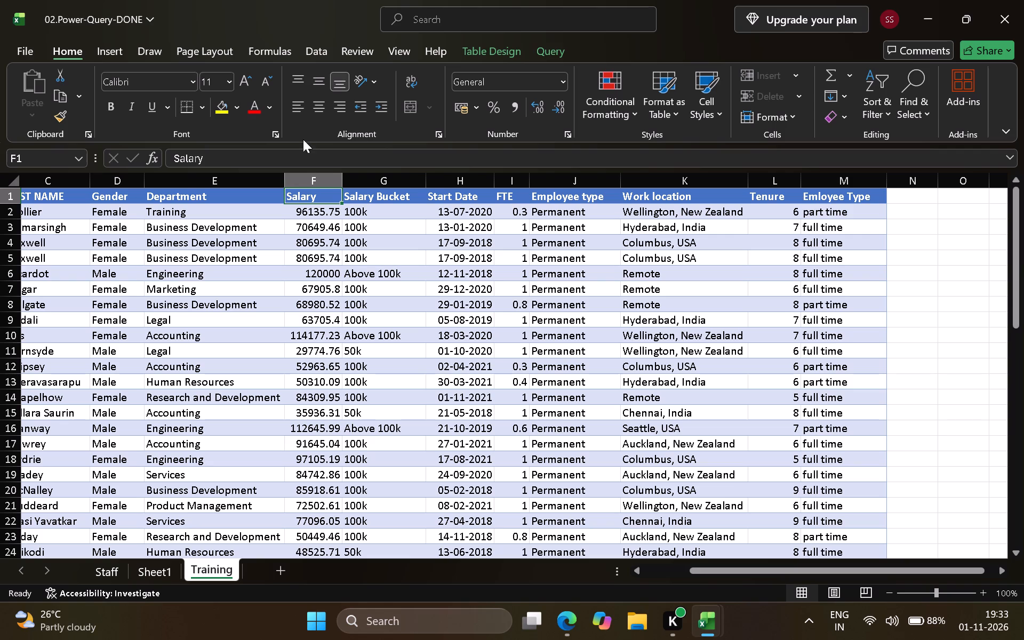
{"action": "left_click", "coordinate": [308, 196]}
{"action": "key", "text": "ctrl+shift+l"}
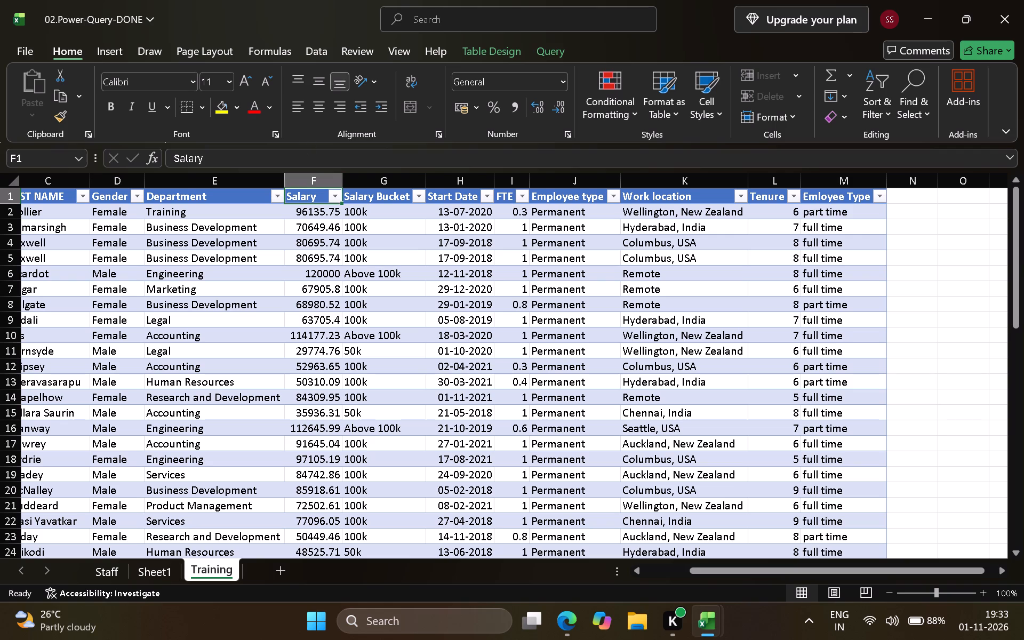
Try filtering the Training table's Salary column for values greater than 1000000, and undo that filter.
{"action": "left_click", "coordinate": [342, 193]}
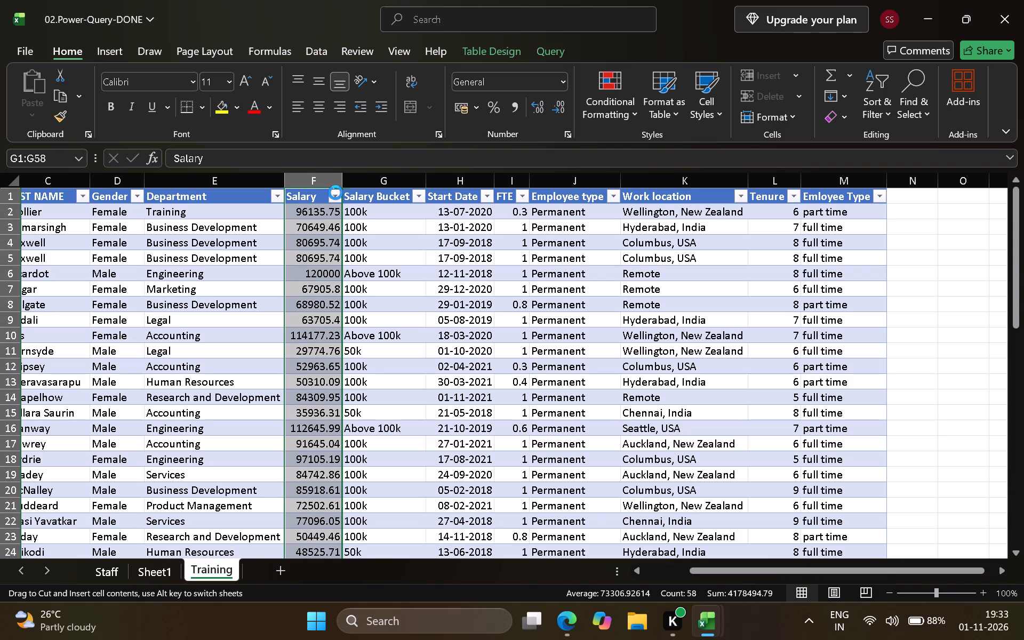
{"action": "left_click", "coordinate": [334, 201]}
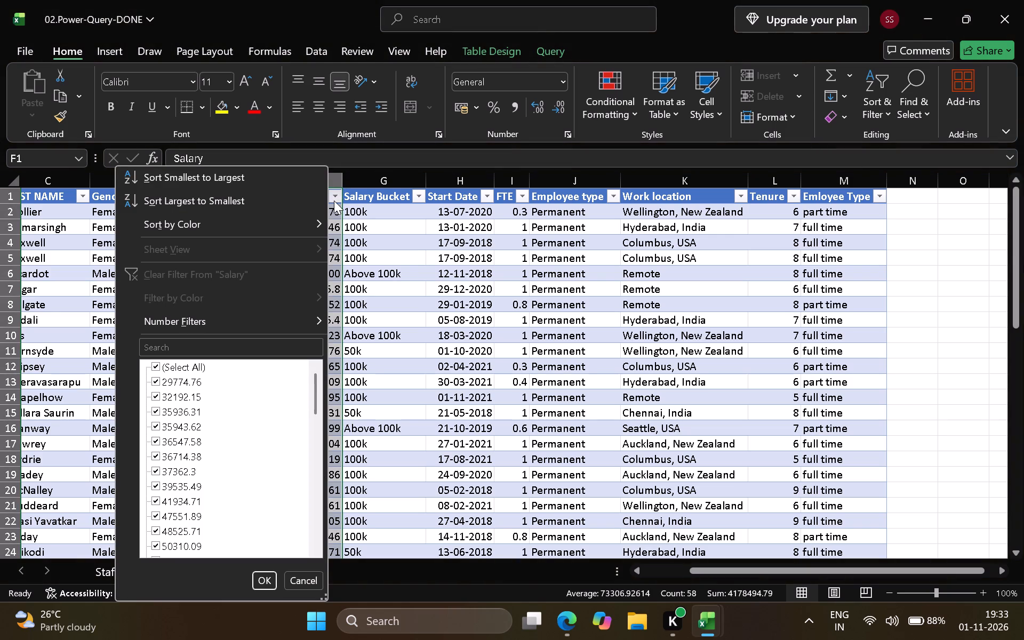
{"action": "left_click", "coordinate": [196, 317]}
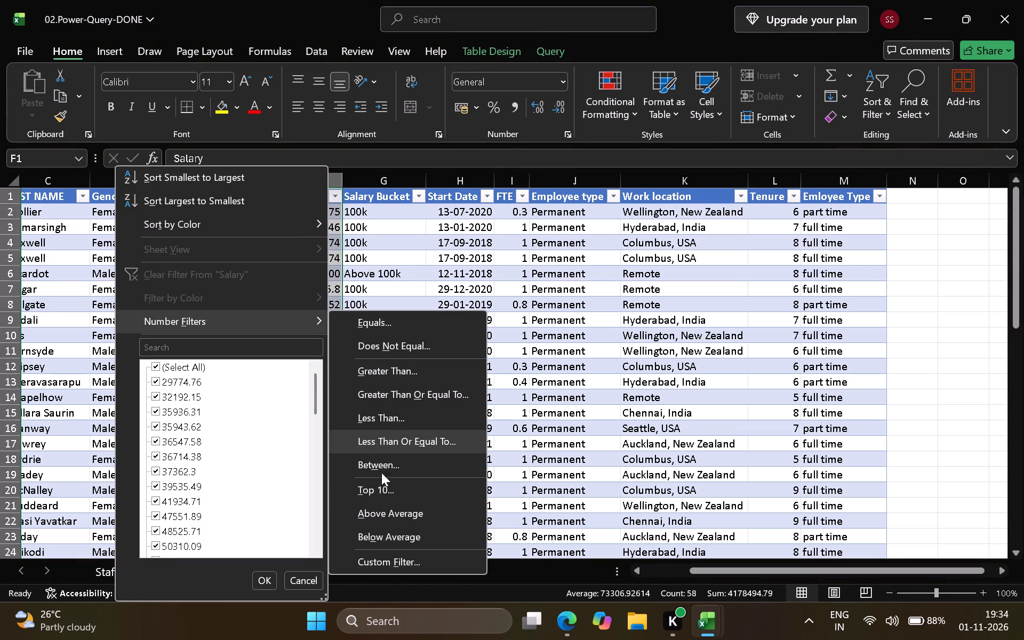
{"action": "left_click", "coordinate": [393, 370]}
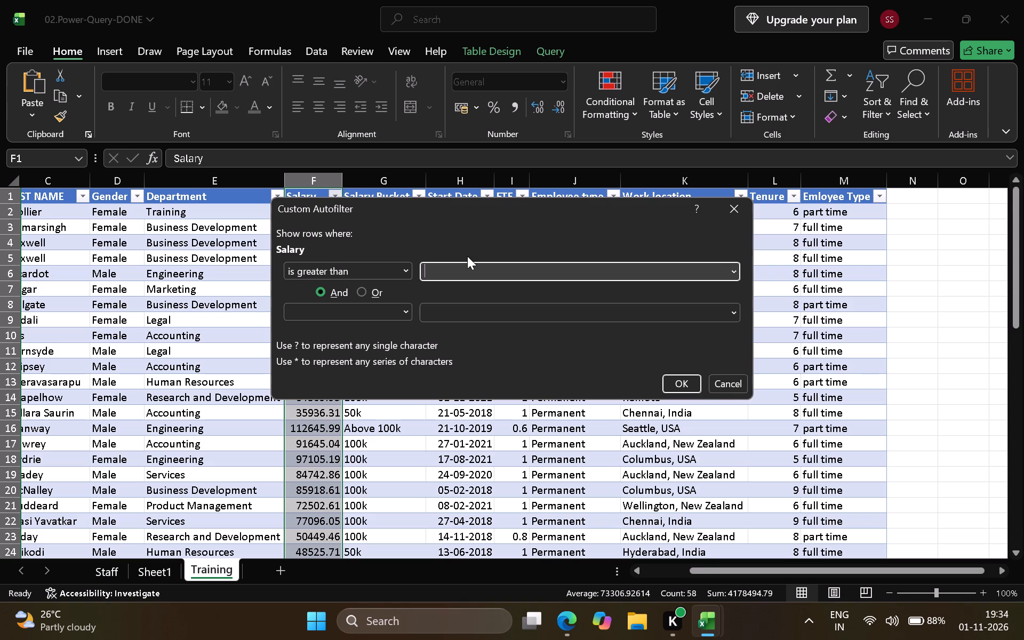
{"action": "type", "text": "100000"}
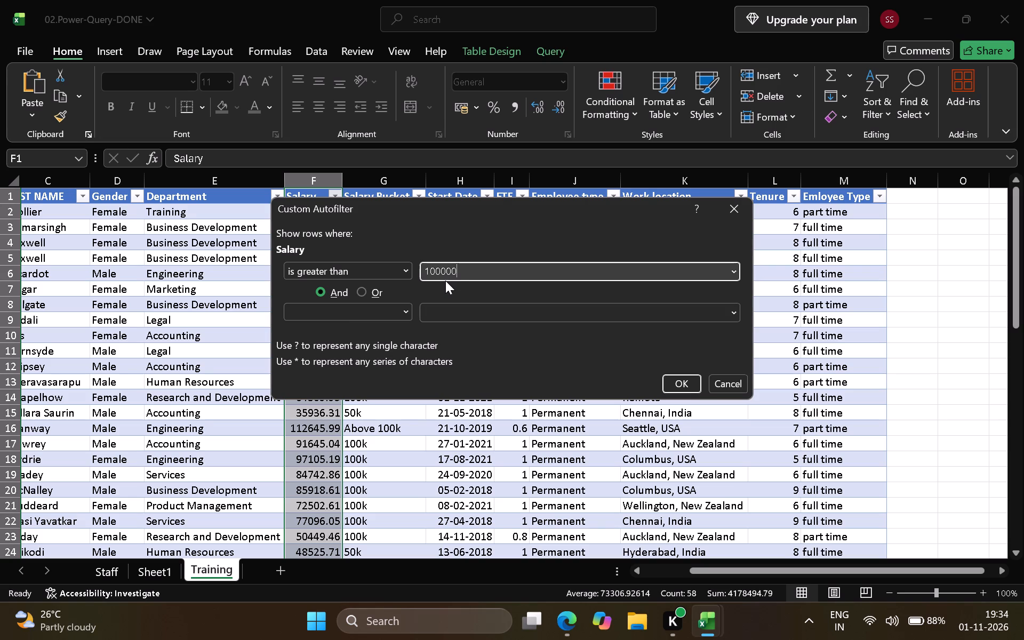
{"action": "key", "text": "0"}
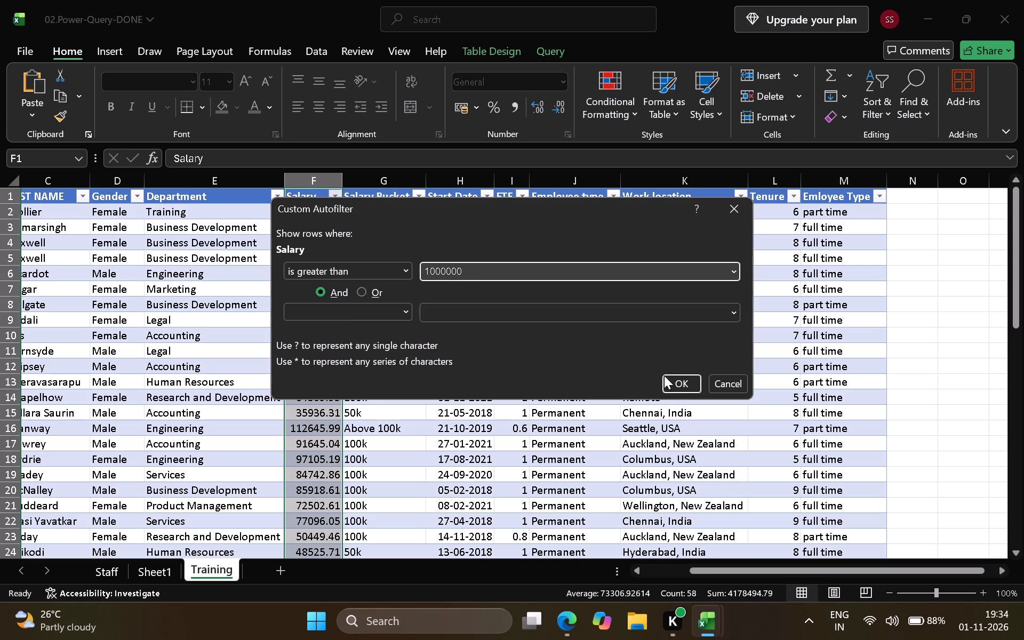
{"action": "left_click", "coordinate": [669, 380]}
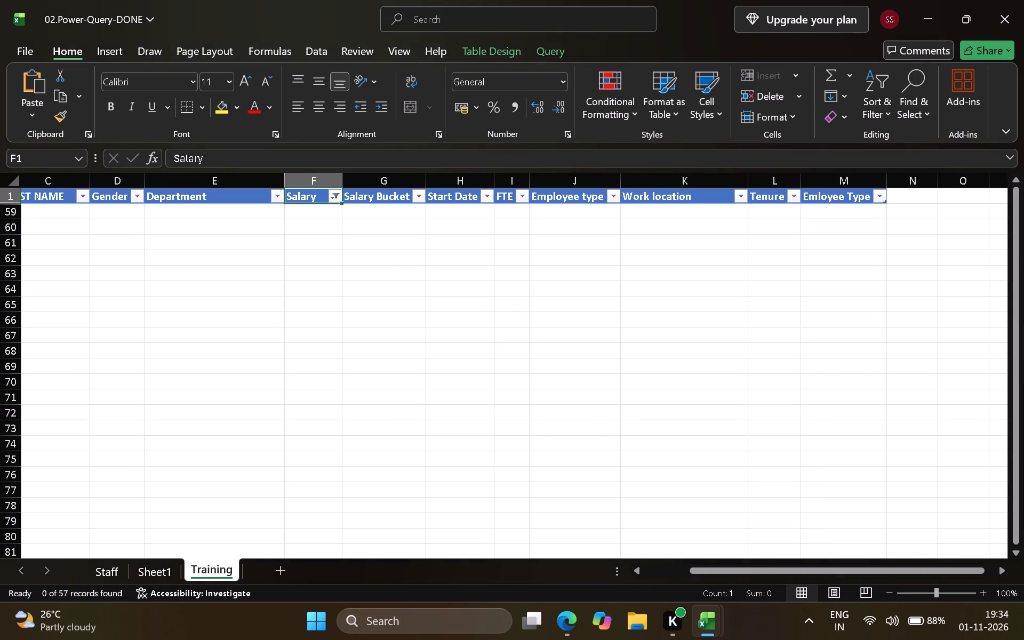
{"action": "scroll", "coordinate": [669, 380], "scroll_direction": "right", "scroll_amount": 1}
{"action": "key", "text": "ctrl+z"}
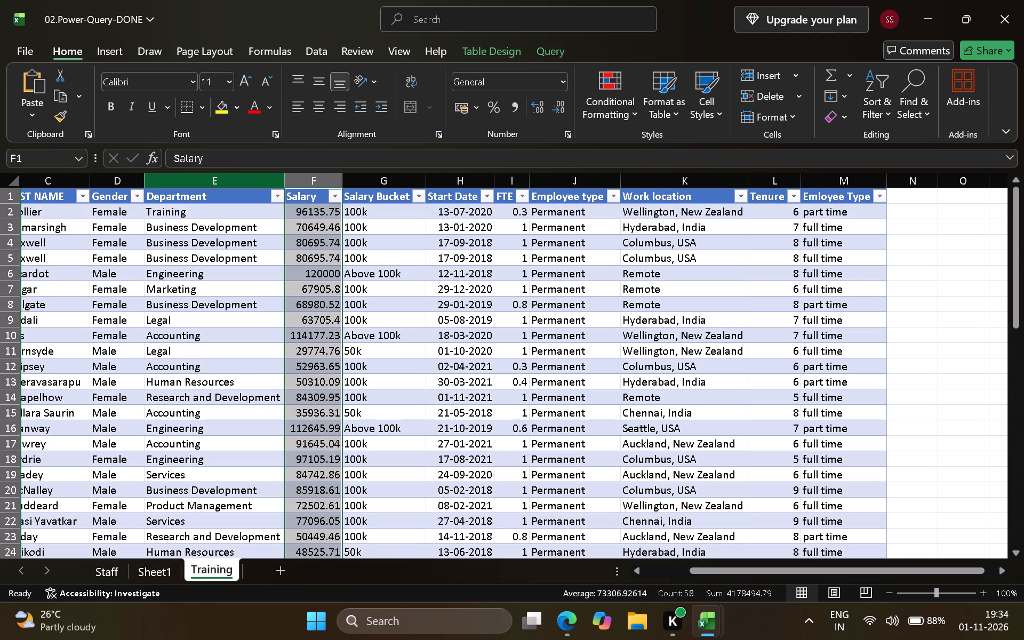
Filter the Training table's Salary column to show only salaries greater than 100000.
{"action": "left_click", "coordinate": [332, 201]}
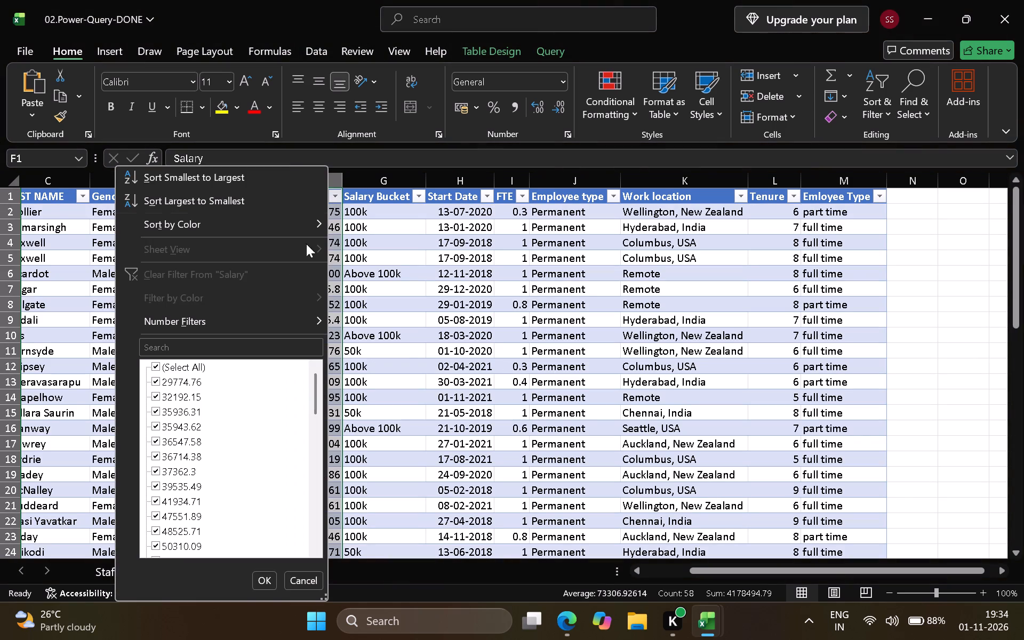
{"action": "left_click", "coordinate": [261, 316]}
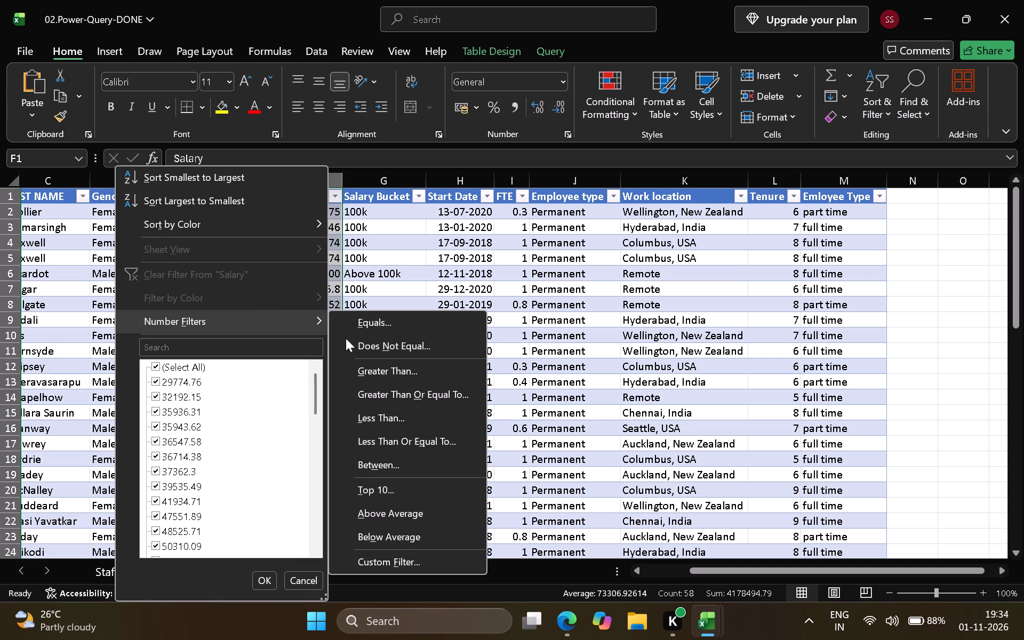
{"action": "left_click", "coordinate": [382, 377]}
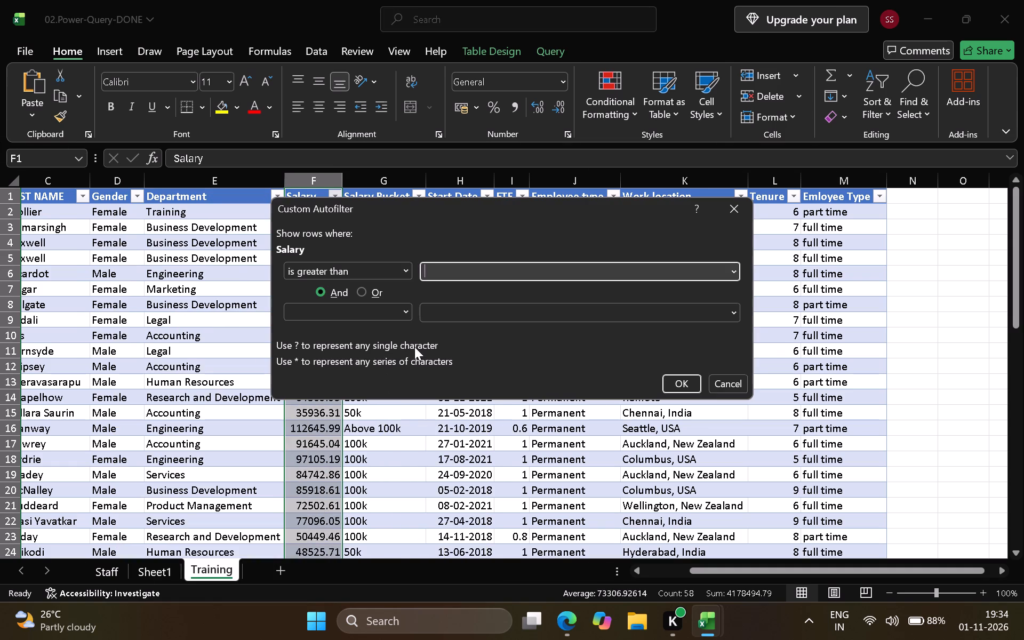
{"action": "left_click", "coordinate": [461, 265]}
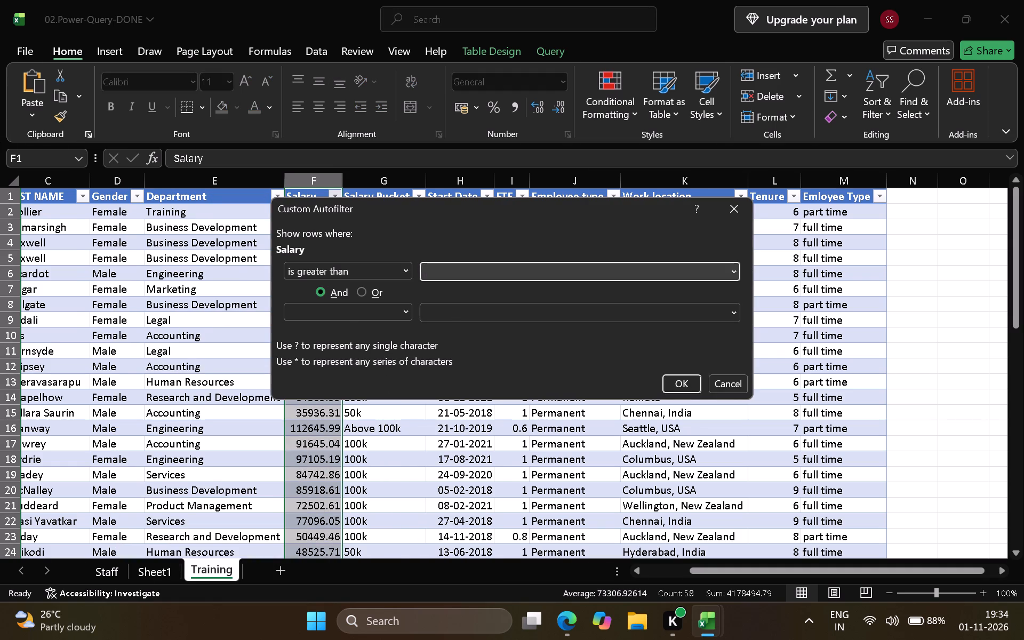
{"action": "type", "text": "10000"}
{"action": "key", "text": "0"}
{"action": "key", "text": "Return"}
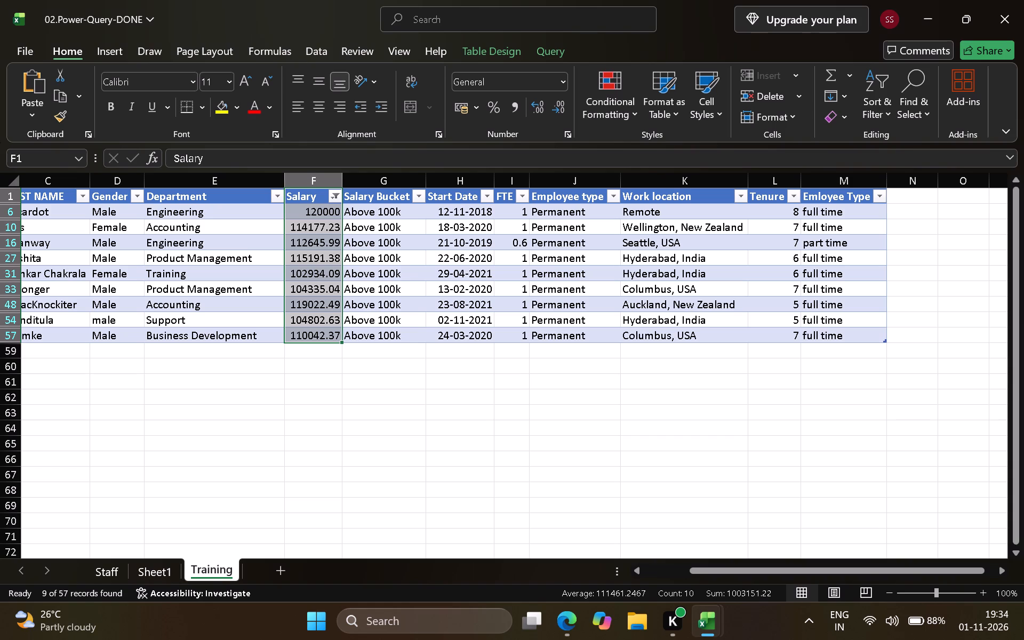
{"action": "left_click", "coordinate": [262, 374]}
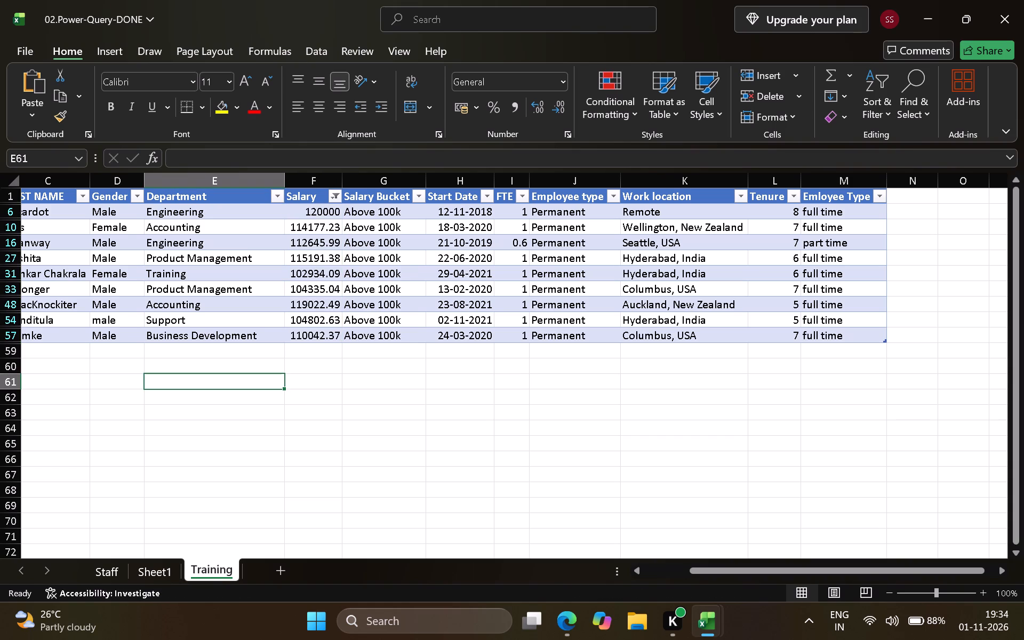
Add a new blank worksheet after the Training sheet.
{"action": "left_click", "coordinate": [310, 347]}
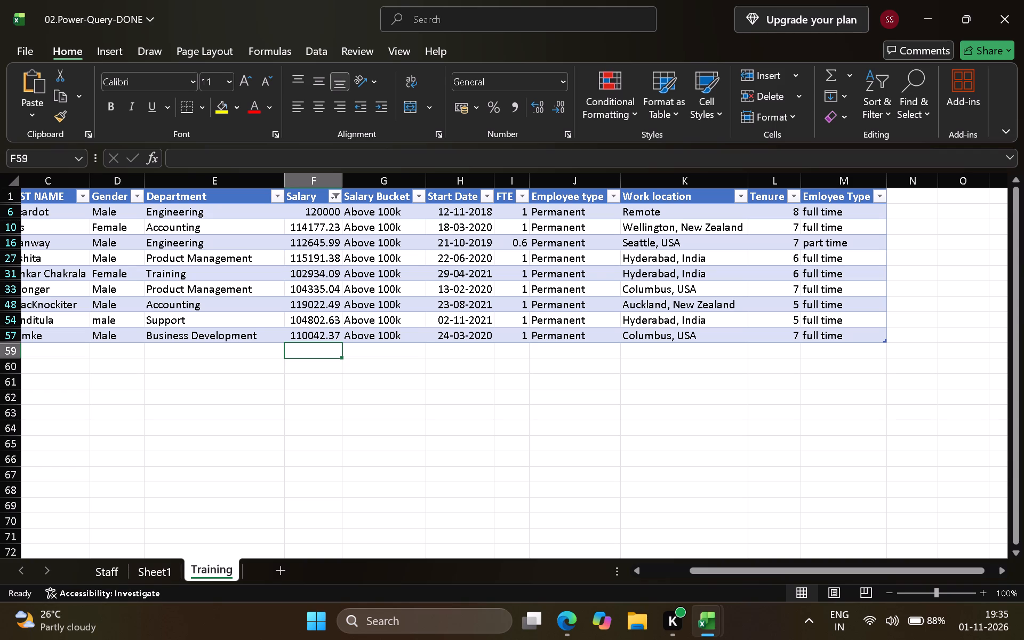
{"action": "left_click", "coordinate": [930, 587]}
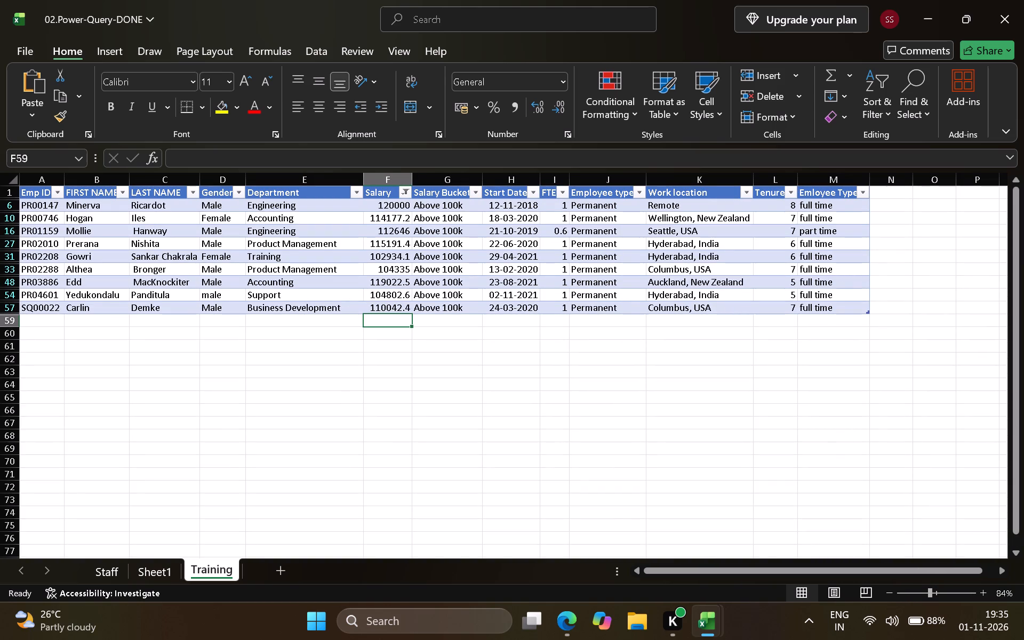
{"action": "left_click", "coordinate": [282, 567]}
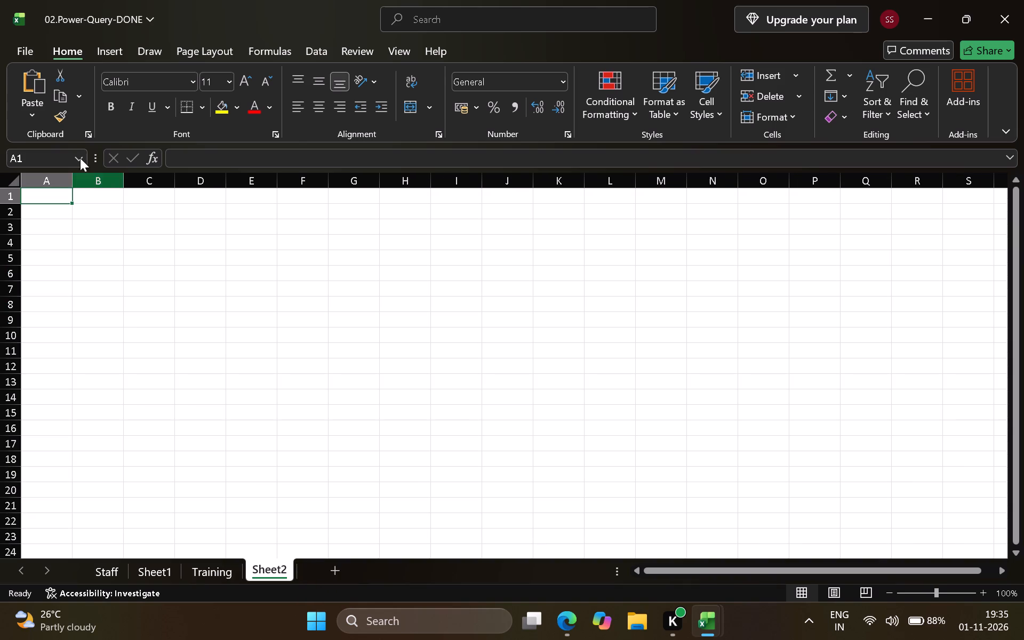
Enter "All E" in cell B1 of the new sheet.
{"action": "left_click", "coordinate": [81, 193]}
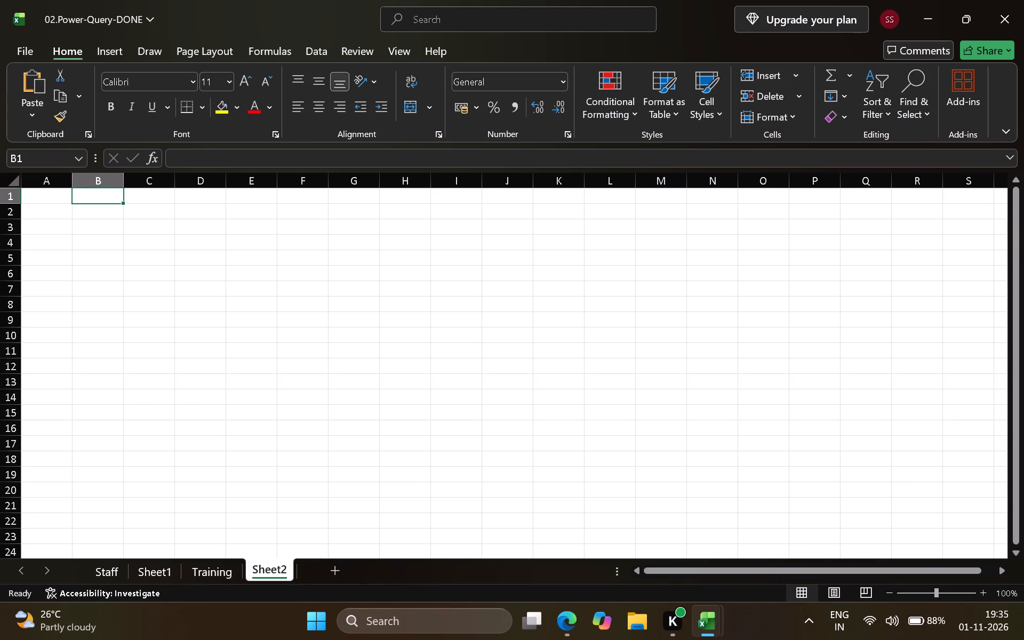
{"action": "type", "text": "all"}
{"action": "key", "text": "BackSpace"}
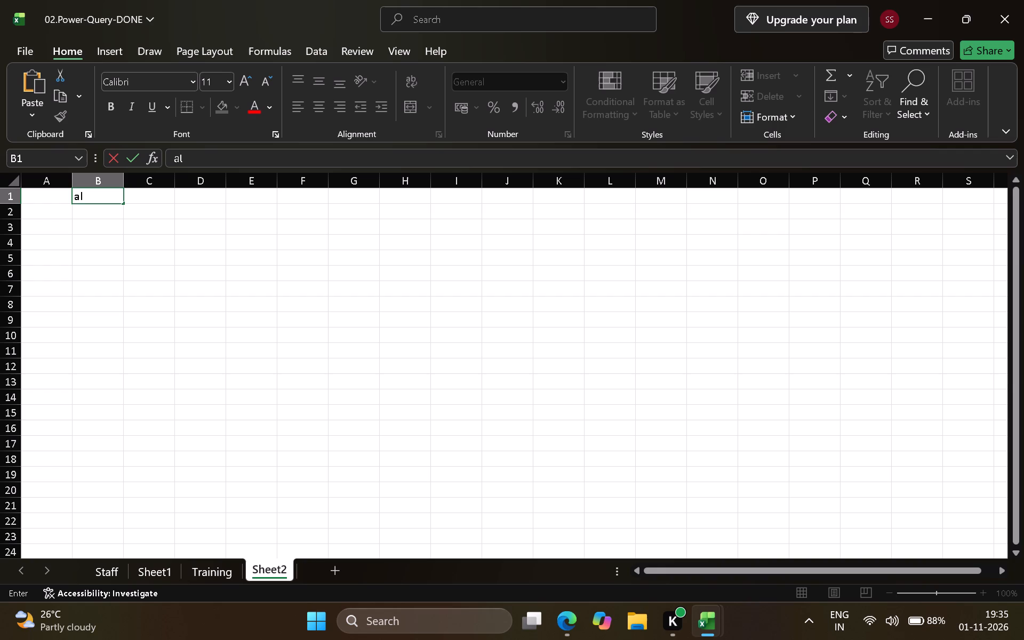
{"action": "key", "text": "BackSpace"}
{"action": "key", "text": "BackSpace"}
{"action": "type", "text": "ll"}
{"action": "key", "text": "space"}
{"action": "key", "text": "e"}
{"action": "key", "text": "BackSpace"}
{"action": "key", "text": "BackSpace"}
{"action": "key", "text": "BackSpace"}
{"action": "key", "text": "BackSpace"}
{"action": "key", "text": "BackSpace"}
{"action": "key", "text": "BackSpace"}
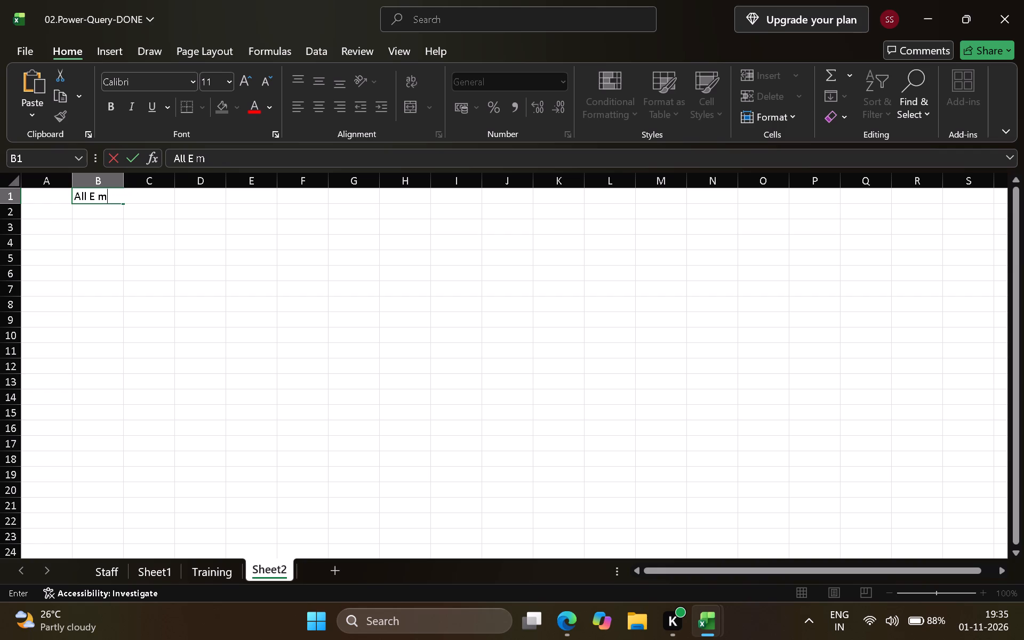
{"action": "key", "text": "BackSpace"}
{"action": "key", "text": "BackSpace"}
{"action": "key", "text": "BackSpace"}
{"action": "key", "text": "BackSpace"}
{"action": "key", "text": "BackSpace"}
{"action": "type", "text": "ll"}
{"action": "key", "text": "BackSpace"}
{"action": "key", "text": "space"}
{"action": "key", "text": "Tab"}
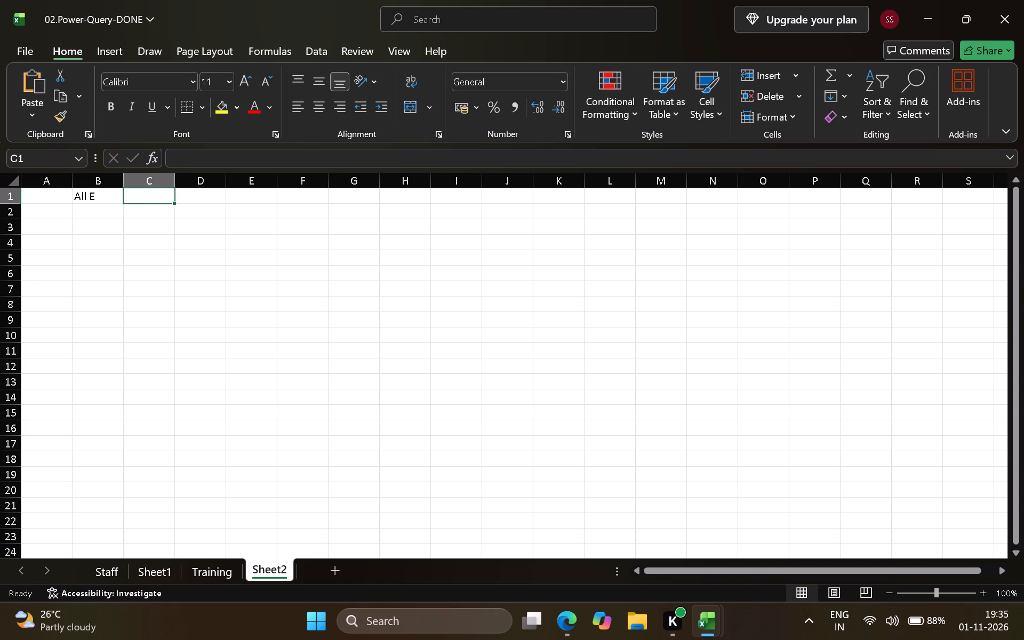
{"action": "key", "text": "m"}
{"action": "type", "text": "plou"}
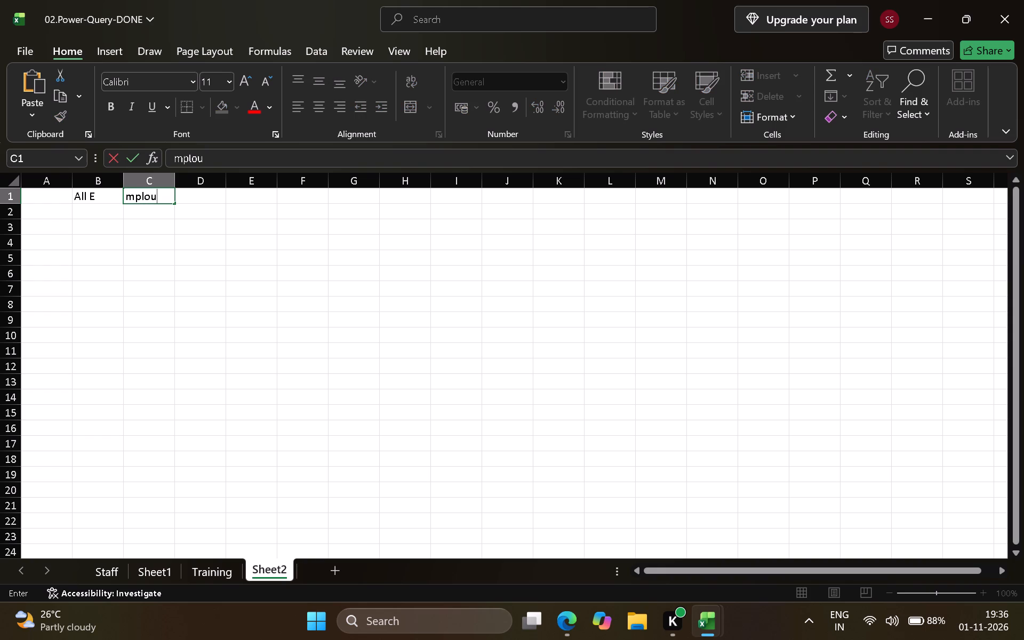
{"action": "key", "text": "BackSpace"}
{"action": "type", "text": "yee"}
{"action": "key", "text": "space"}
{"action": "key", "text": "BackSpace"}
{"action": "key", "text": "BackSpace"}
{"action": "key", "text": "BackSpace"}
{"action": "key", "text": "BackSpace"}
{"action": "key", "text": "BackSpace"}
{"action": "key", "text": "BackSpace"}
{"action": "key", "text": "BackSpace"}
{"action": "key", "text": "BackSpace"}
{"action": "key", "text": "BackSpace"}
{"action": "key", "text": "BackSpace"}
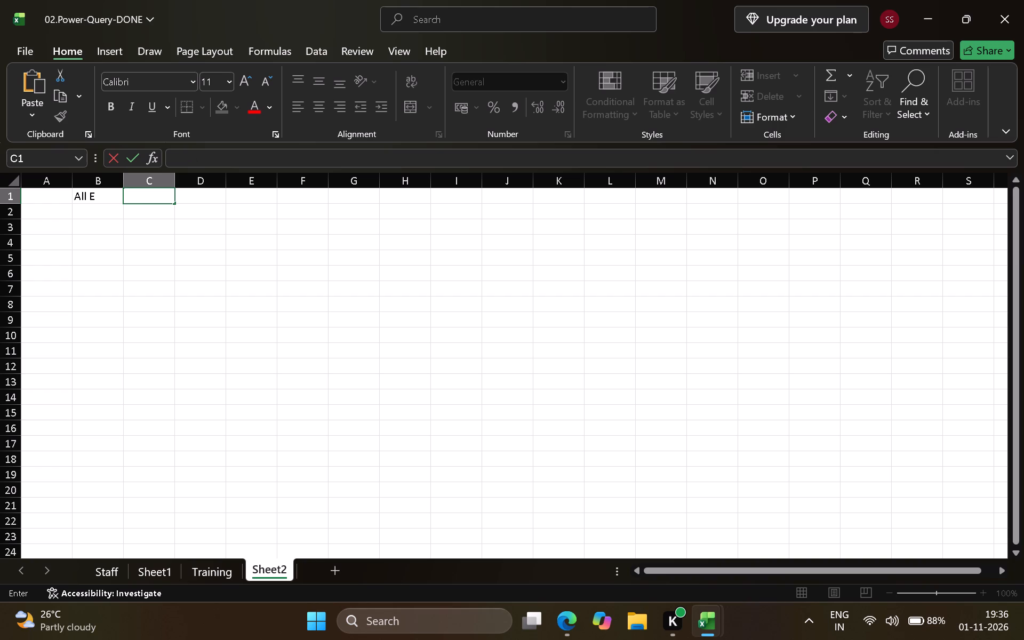
Replace the text in cell B1 with "All Employ".
{"action": "left_click", "coordinate": [103, 196]}
{"action": "left_click", "coordinate": [103, 196]}
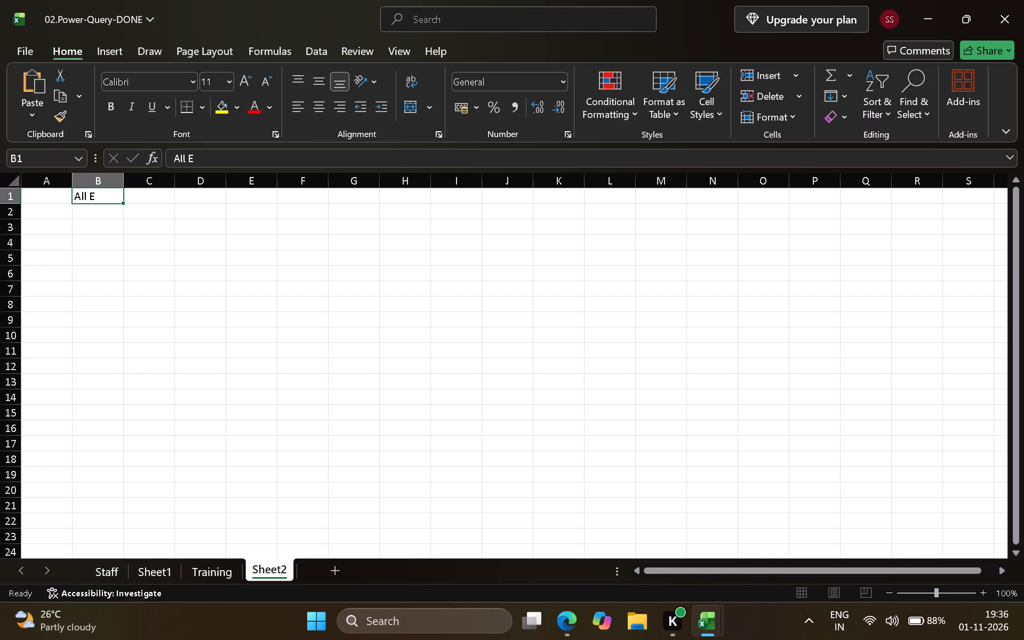
{"action": "left_click", "coordinate": [103, 196]}
{"action": "left_click", "coordinate": [98, 198]}
{"action": "key", "text": "space"}
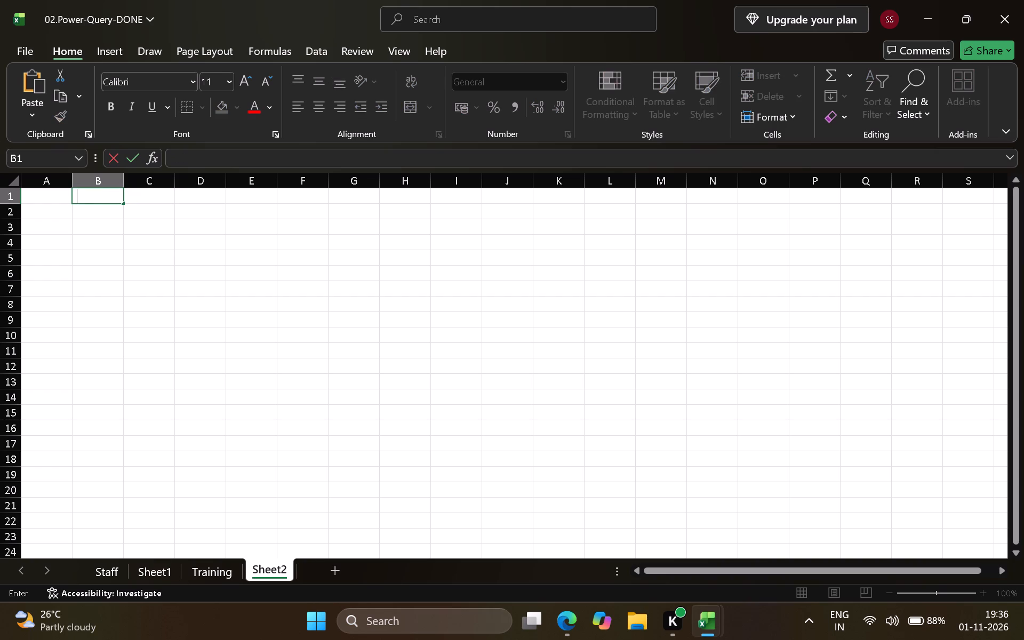
{"action": "key", "text": "a"}
{"action": "key", "text": "BackSpace"}
{"action": "type", "text": "ll"}
{"action": "key", "text": "space"}
{"action": "key", "text": "e"}
{"action": "type", "text": "mploy"}
{"action": "key", "text": "Left"}
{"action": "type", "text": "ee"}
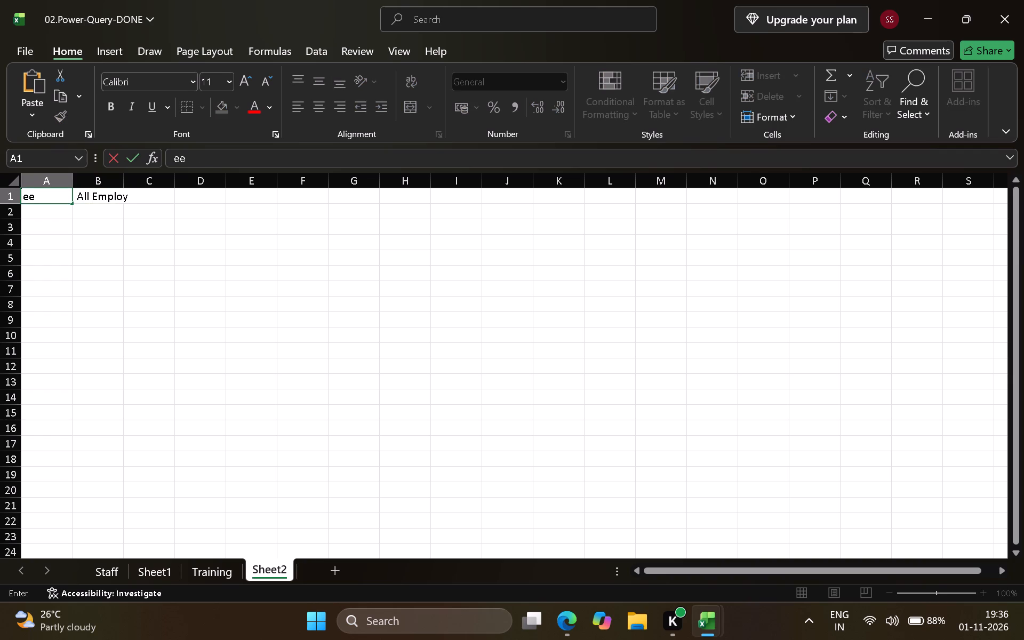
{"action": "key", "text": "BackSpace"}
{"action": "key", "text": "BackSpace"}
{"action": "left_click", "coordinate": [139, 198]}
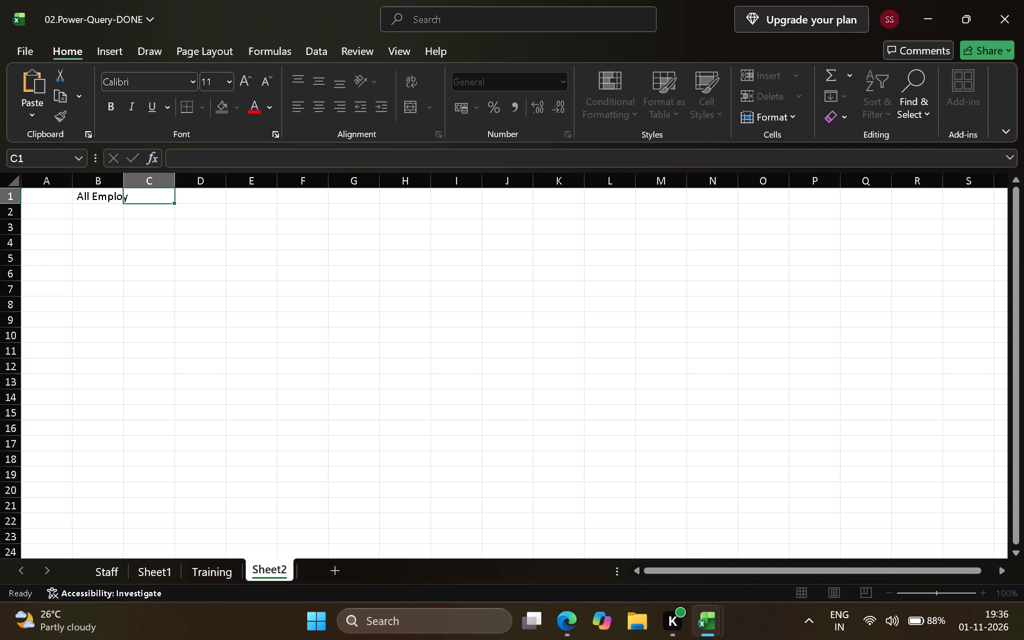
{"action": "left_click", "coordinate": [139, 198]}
AutoFit column B's width to the text in cell B1.
{"action": "left_click", "coordinate": [114, 203]}
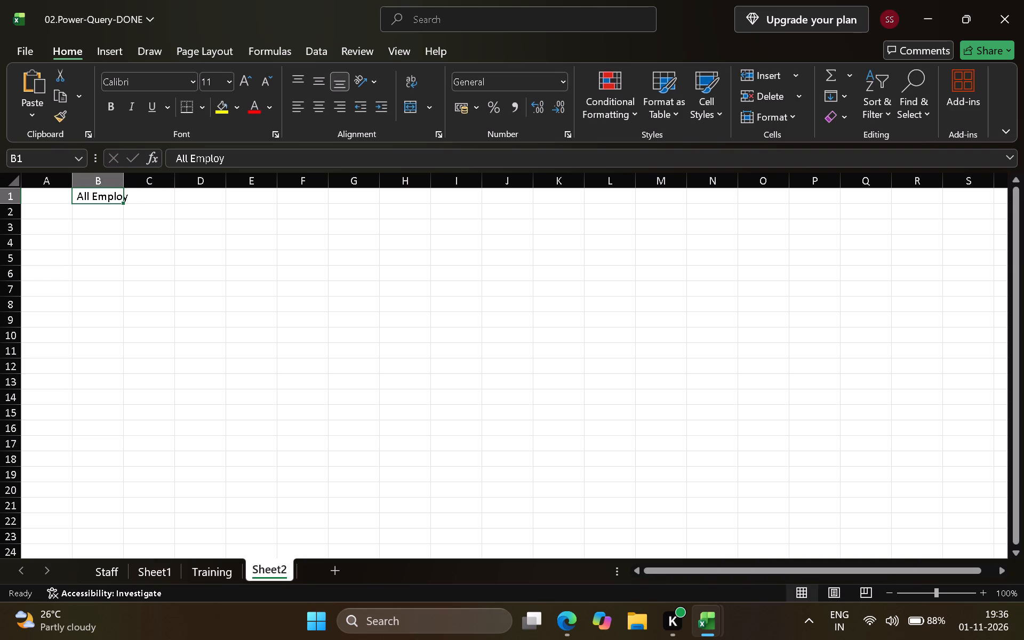
{"action": "left_click", "coordinate": [120, 182]}
{"action": "scroll", "coordinate": [120, 182], "scroll_direction": "right", "scroll_amount": 2}
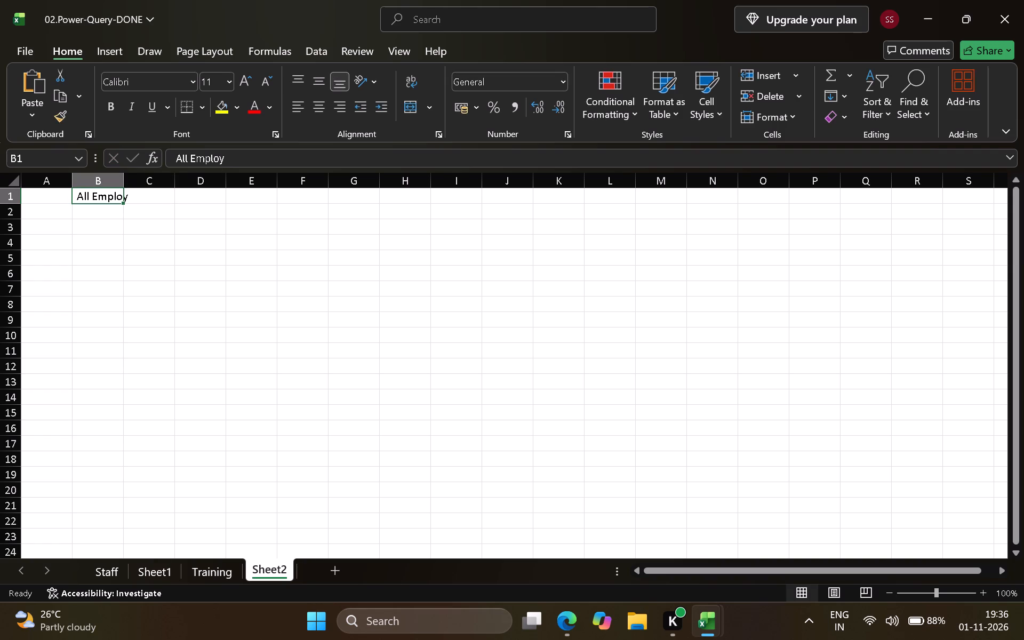
{"action": "scroll", "coordinate": [120, 182], "scroll_direction": "right", "scroll_amount": 1}
{"action": "left_click", "coordinate": [120, 182]}
{"action": "scroll", "coordinate": [120, 182], "scroll_direction": "right", "scroll_amount": 1}
{"action": "right_click", "coordinate": [120, 182]}
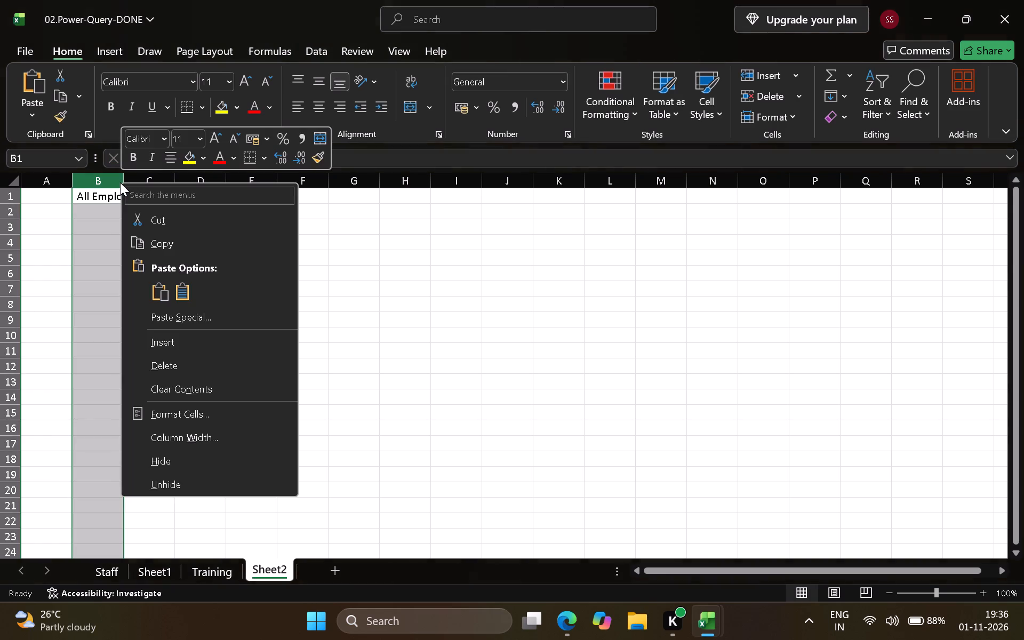
{"action": "left_click", "coordinate": [120, 182]}
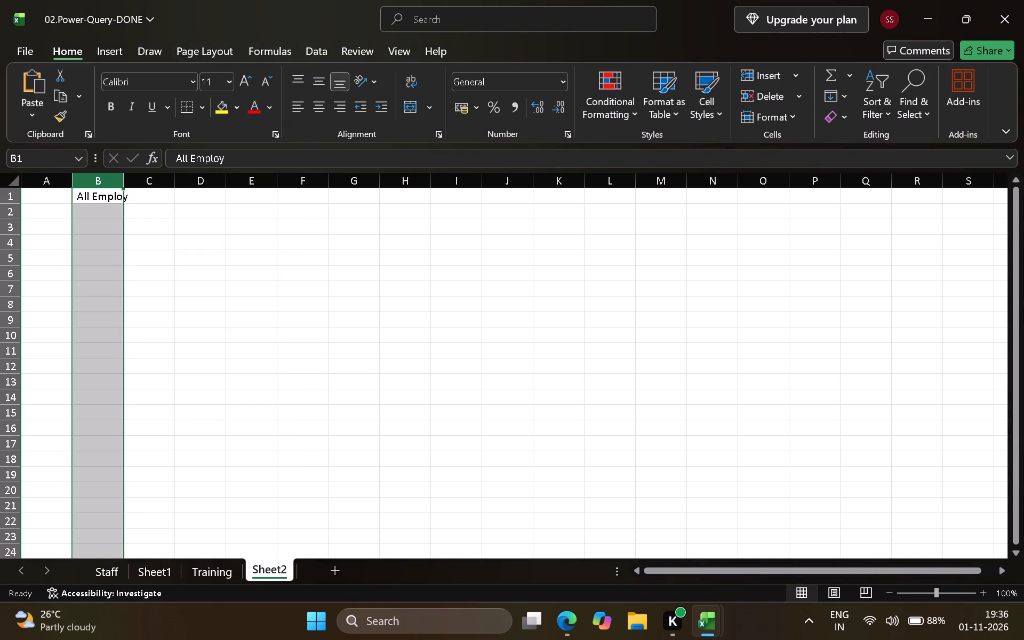
{"action": "scroll", "coordinate": [120, 182], "scroll_direction": "right", "scroll_amount": 1}
{"action": "left_click", "coordinate": [124, 179]}
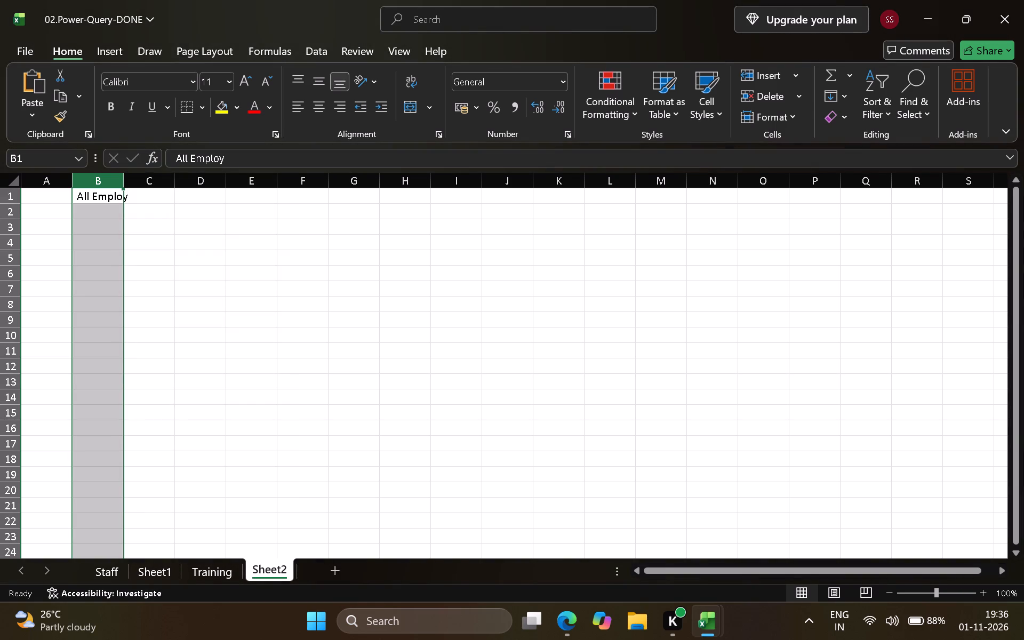
{"action": "double_click", "coordinate": [125, 187]}
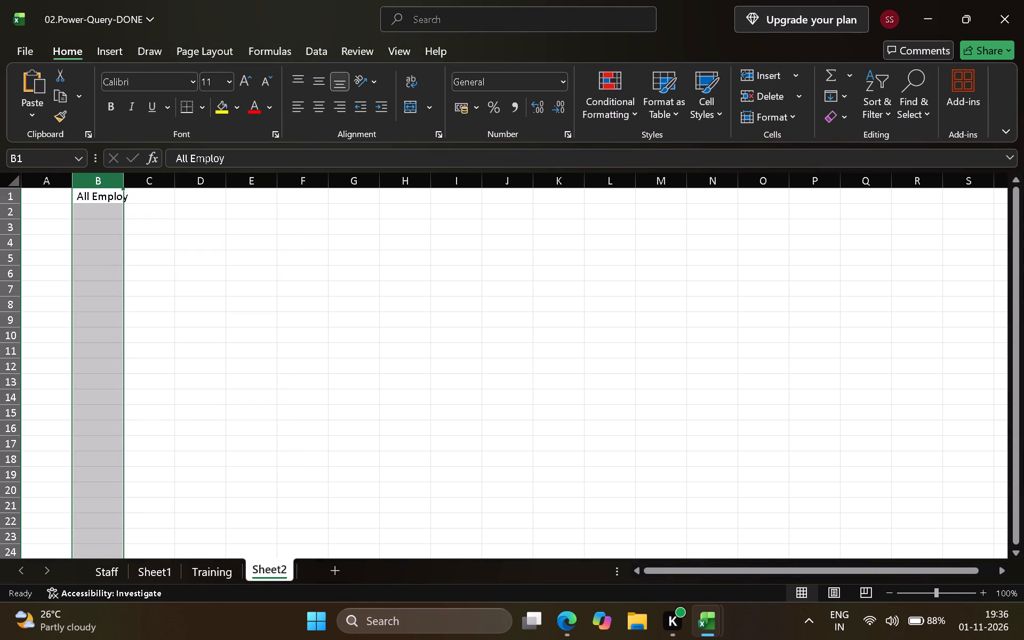
{"action": "double_click", "coordinate": [125, 187]}
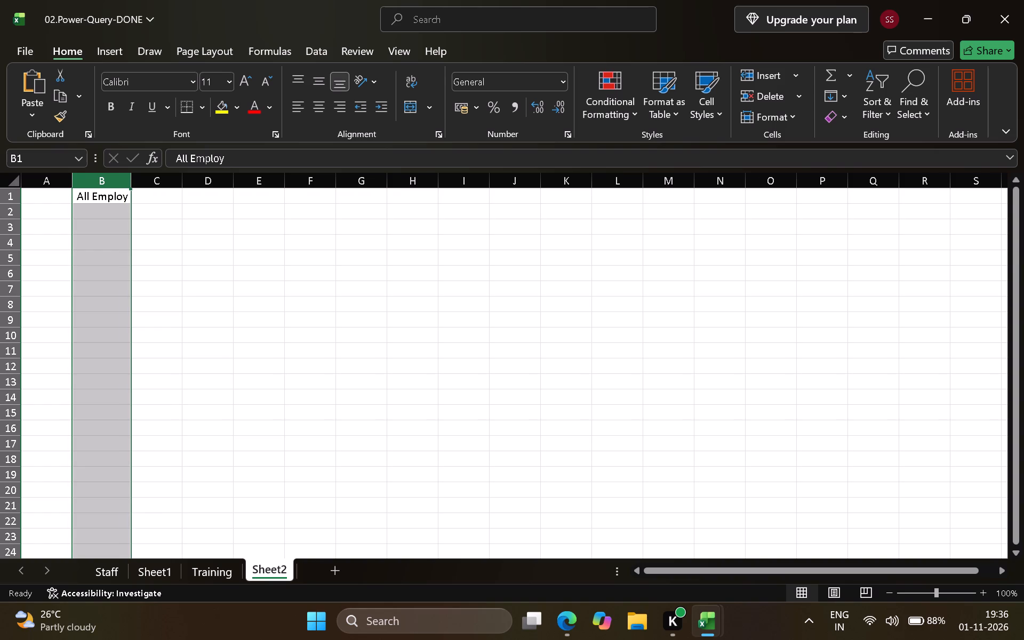
{"action": "triple_click", "coordinate": [130, 178]}
{"action": "triple_click", "coordinate": [130, 178]}
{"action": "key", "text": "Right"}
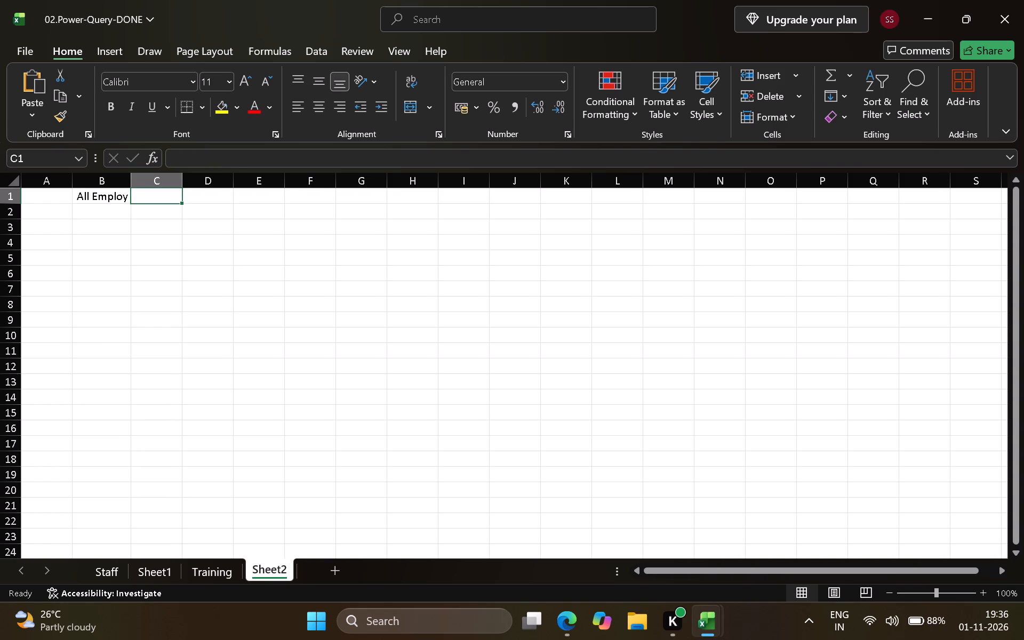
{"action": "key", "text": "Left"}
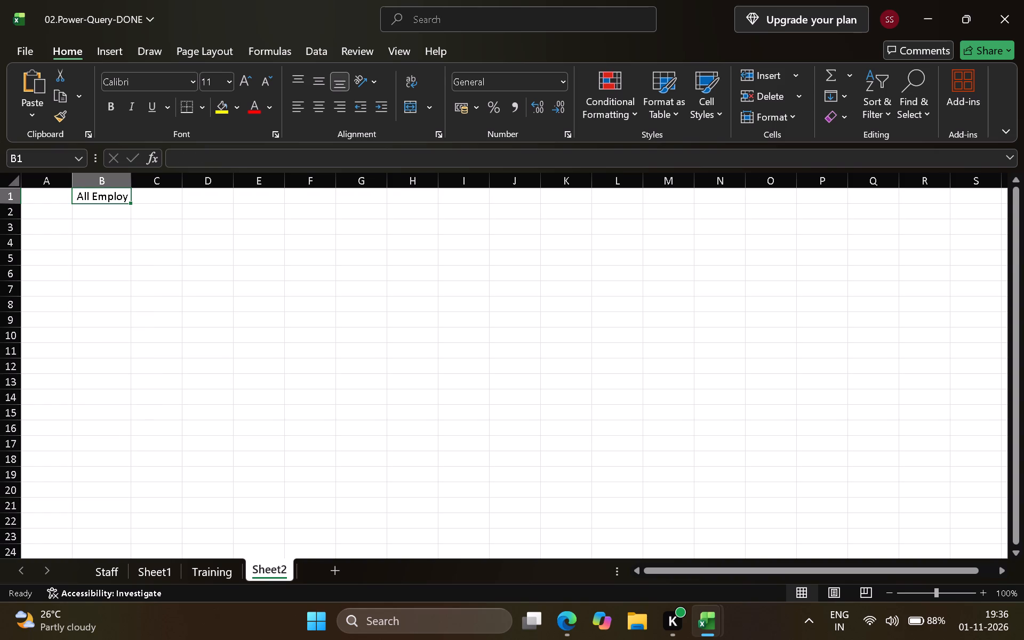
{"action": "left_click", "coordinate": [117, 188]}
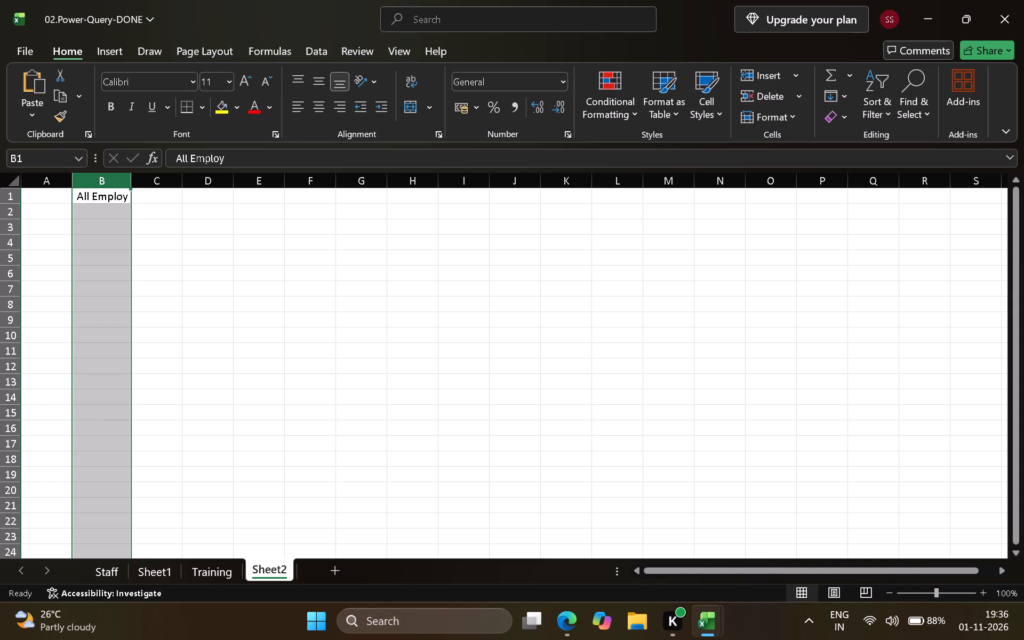
Extend the heading in cell B1 to read "All Employee with > 100k salary".
{"action": "left_click", "coordinate": [123, 196]}
{"action": "left_click", "coordinate": [123, 196]}
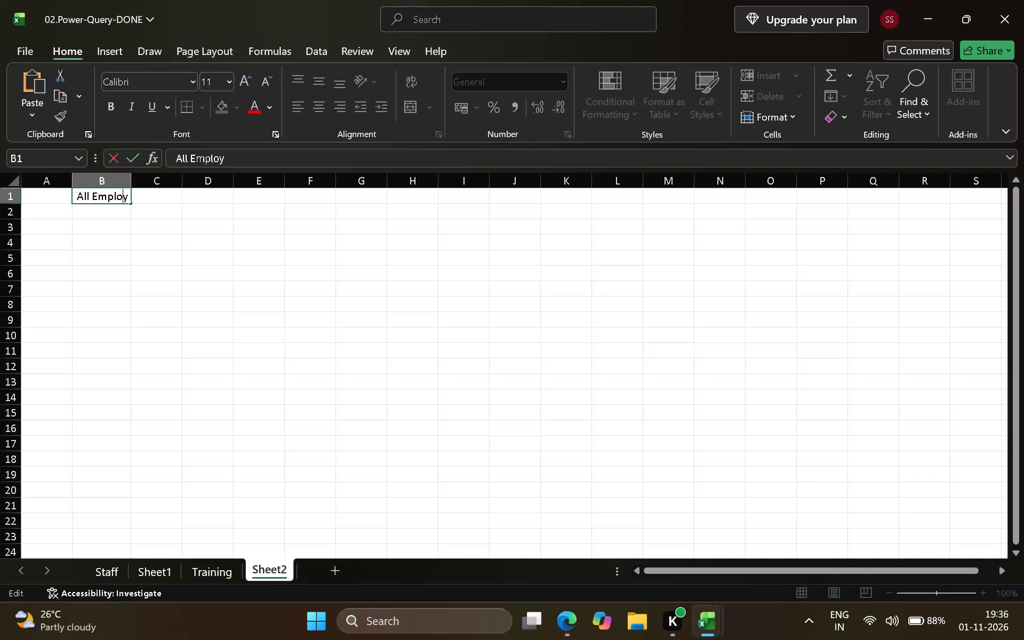
{"action": "type", "text": "yee"}
{"action": "key", "text": "BackSpace"}
{"action": "key", "text": "BackSpace"}
{"action": "key", "text": "BackSpace"}
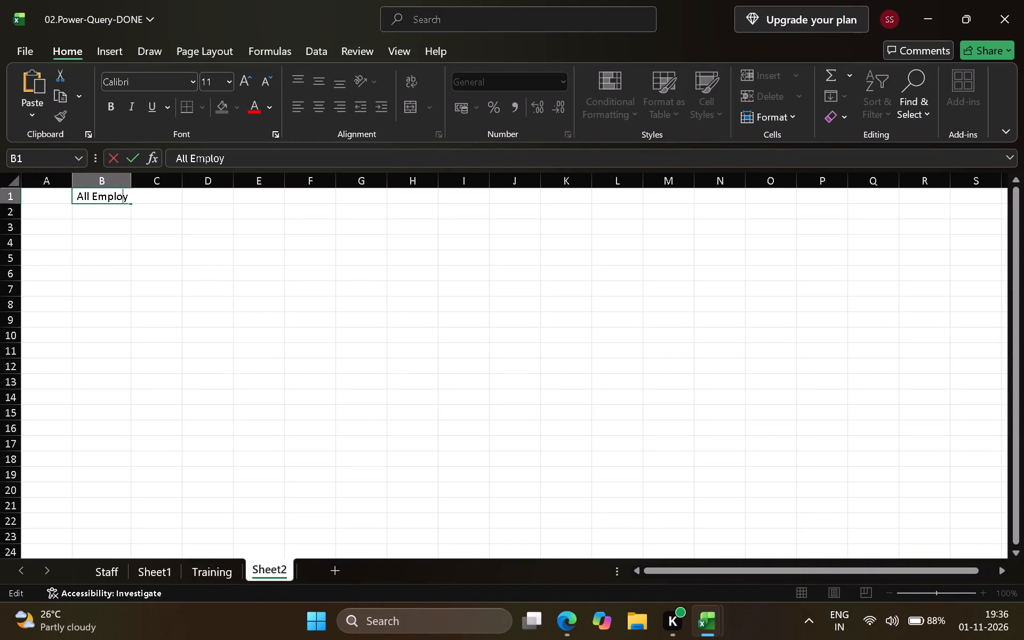
{"action": "left_click", "coordinate": [128, 197]}
{"action": "type", "text": "ee"}
{"action": "key", "text": "space"}
{"action": "type", "text": "with"}
{"action": "key", "text": "space"}
{"action": "key", "text": "period"}
{"action": "key", "text": "BackSpace"}
{"action": "key", "text": "shift+less"}
{"action": "key", "text": "BackSpace"}
{"action": "key", "text": "shift+greater"}
{"action": "key", "text": "space"}
{"action": "type", "text": "100ik"}
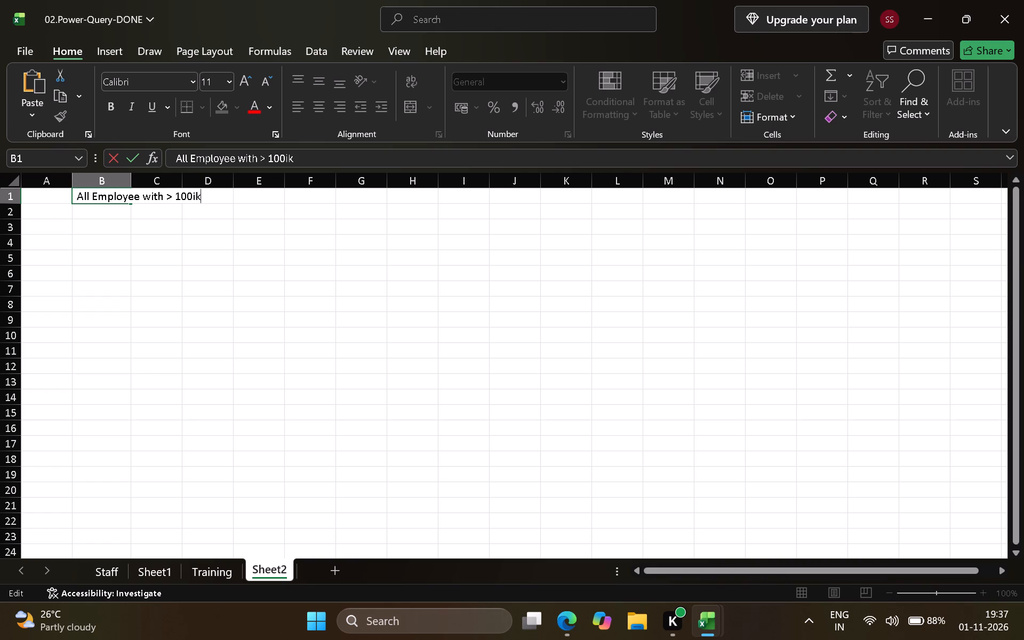
{"action": "key", "text": "space"}
{"action": "key", "text": "BackSpace"}
{"action": "key", "text": "BackSpace"}
{"action": "key", "text": "BackSpace"}
{"action": "type", "text": "k salary"}
{"action": "left_click", "coordinate": [73, 217]}
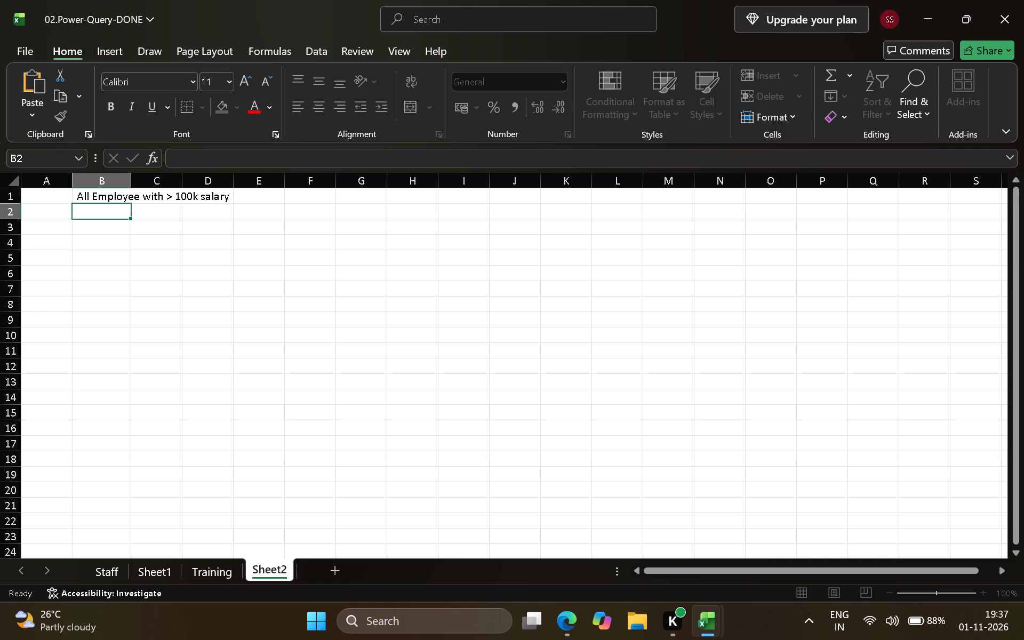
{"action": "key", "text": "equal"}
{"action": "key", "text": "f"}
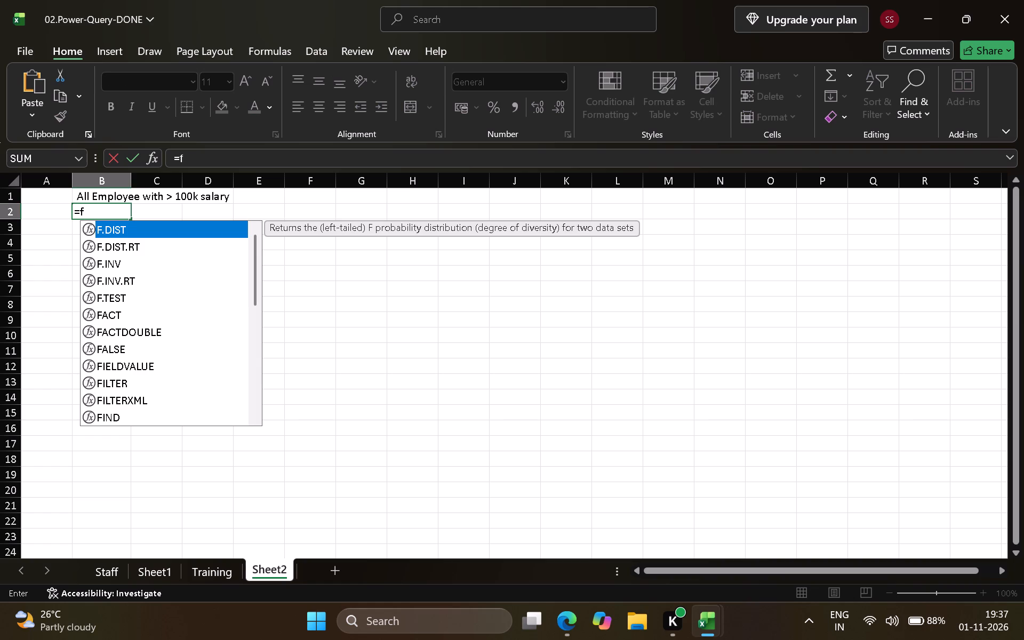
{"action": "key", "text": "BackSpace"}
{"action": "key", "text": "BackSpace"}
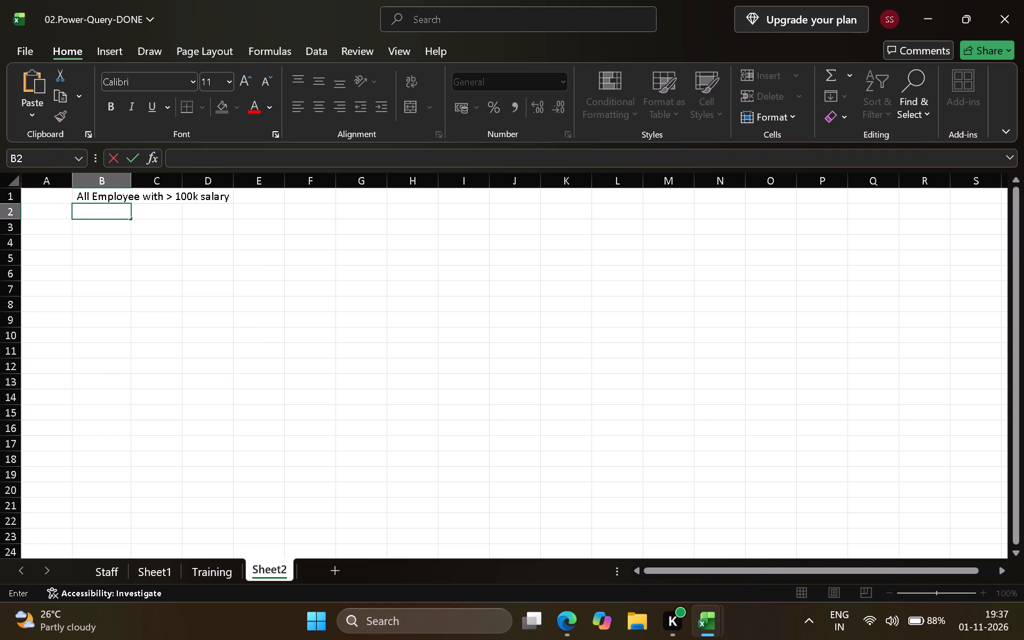
Begin a FILTER formula in cell B3 with the staff table as its array argument.
{"action": "key", "text": "Down"}
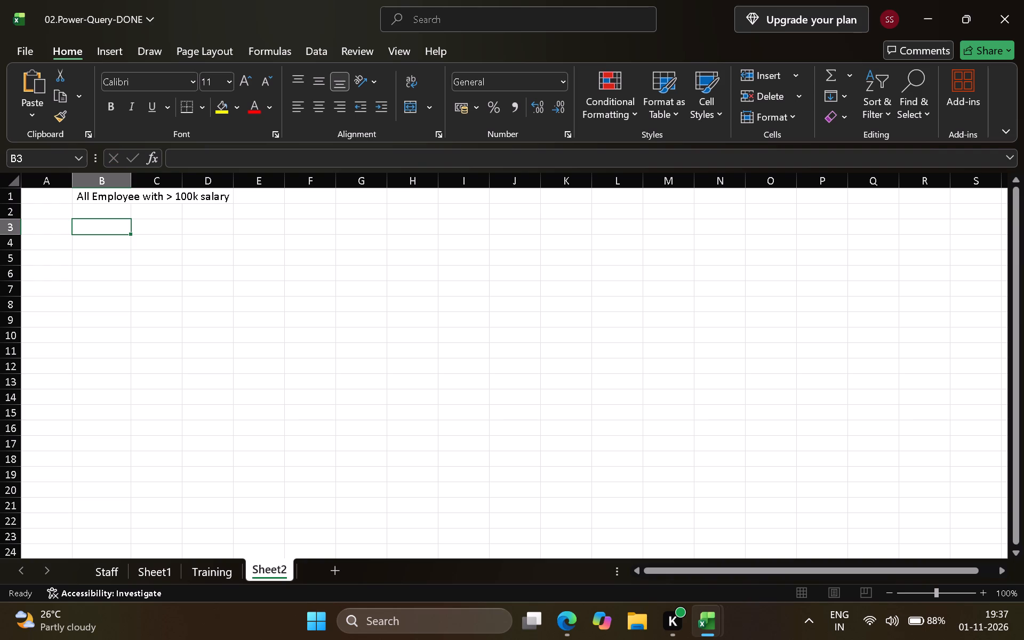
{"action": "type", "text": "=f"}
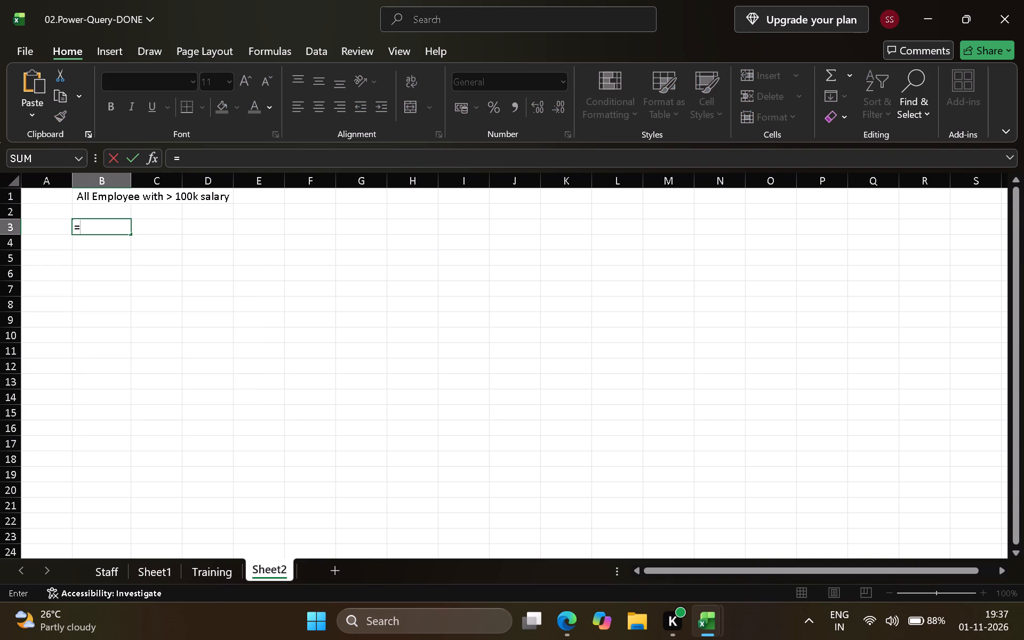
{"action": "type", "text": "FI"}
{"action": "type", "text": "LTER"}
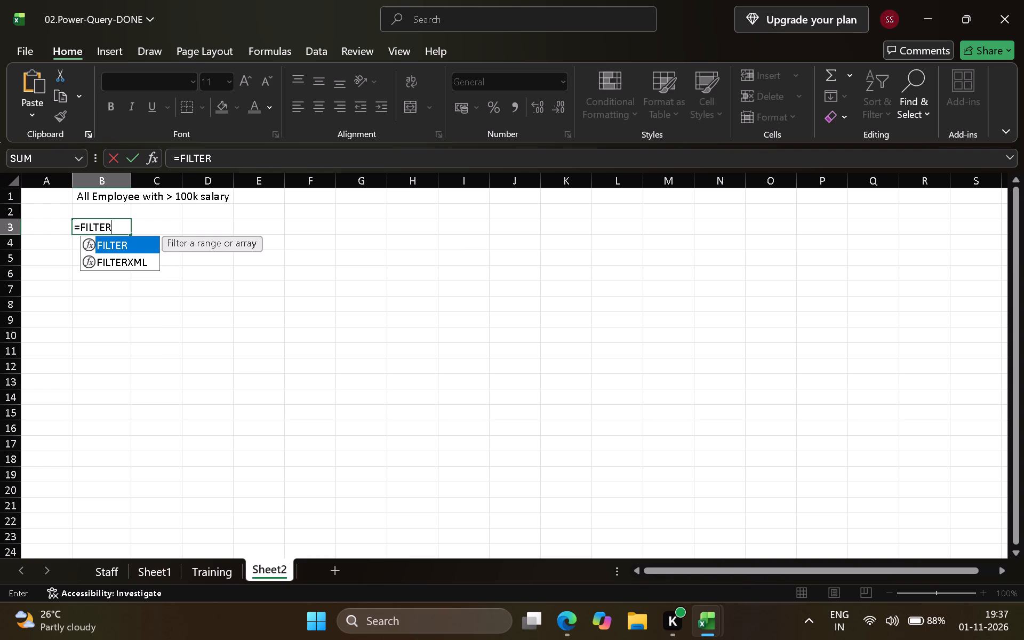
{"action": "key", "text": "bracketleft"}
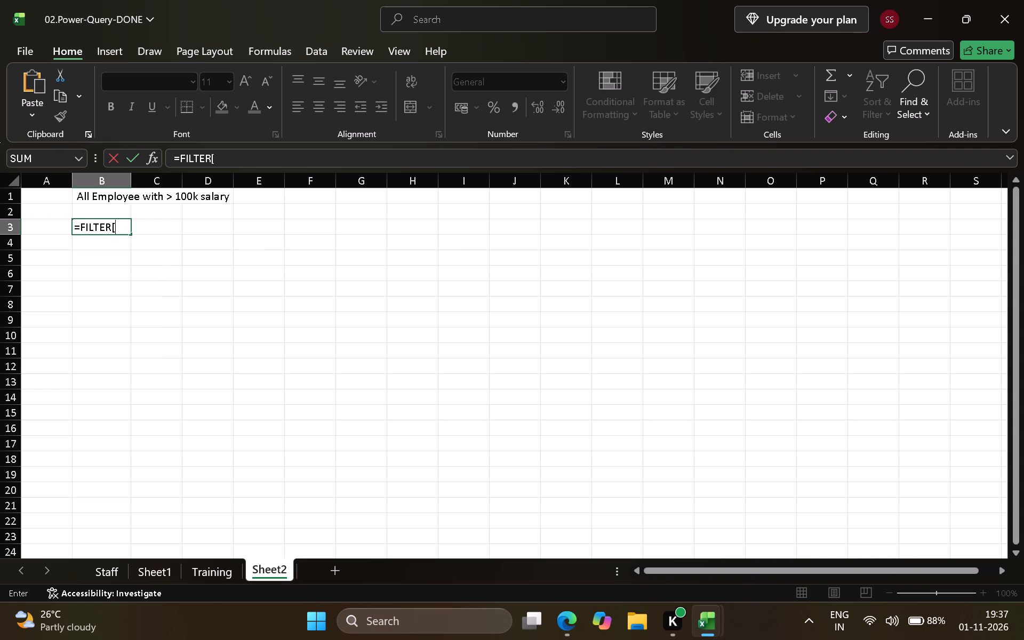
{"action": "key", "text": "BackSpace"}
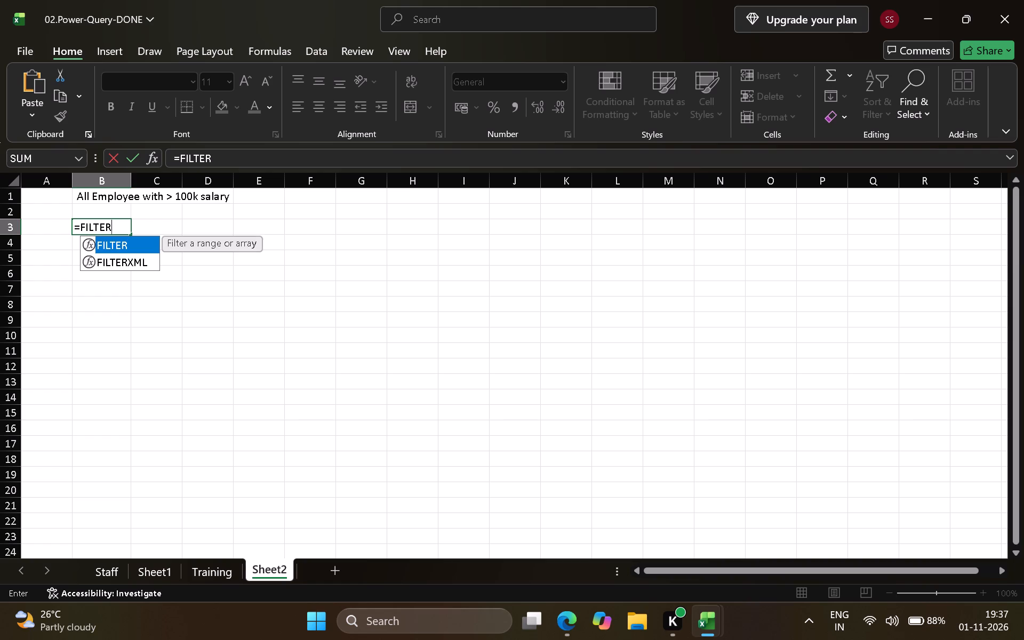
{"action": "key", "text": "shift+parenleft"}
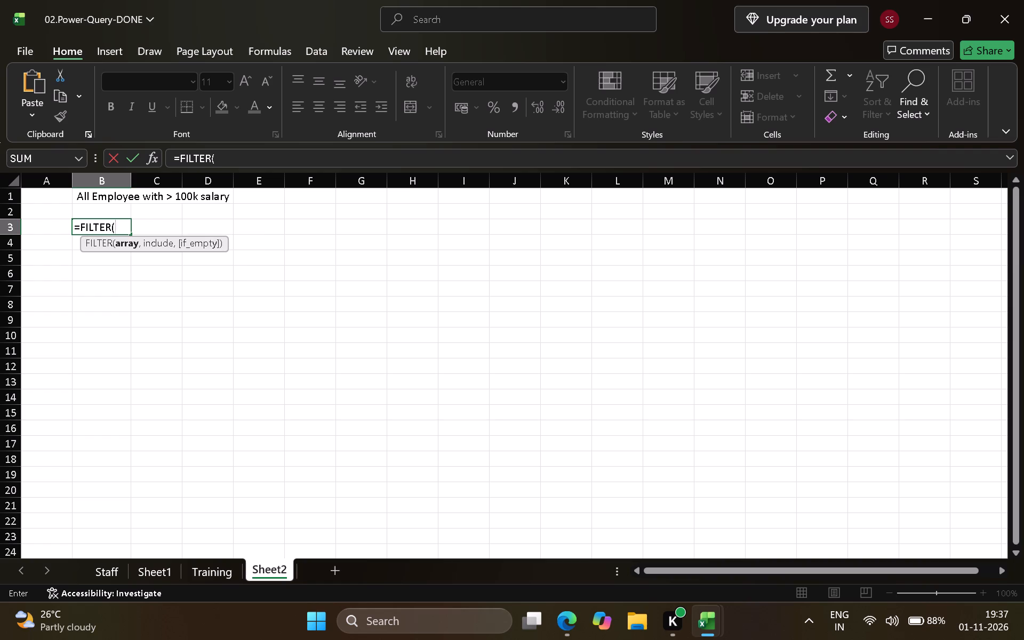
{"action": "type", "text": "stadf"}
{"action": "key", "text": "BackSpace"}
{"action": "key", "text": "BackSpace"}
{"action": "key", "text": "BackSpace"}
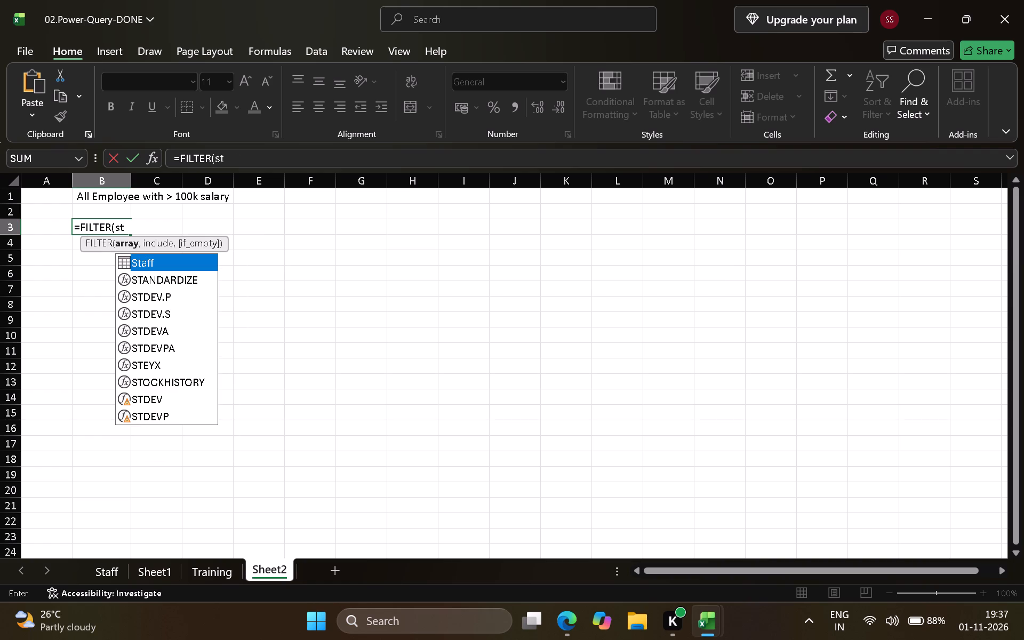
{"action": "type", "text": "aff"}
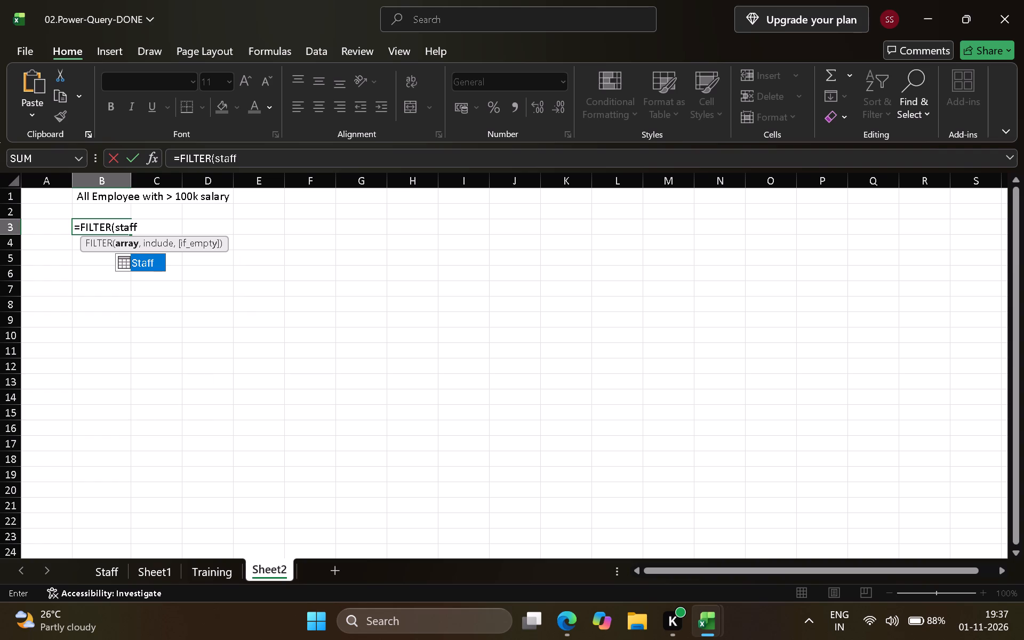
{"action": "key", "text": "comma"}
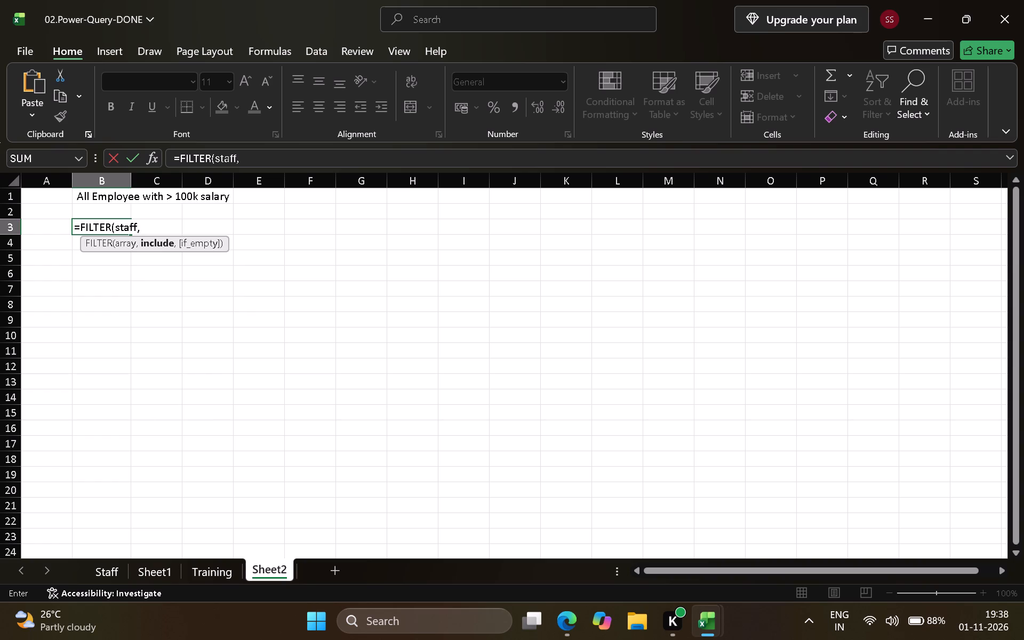
Reference the salary column of the staff table in the include argument of the FILTER formula in B3.
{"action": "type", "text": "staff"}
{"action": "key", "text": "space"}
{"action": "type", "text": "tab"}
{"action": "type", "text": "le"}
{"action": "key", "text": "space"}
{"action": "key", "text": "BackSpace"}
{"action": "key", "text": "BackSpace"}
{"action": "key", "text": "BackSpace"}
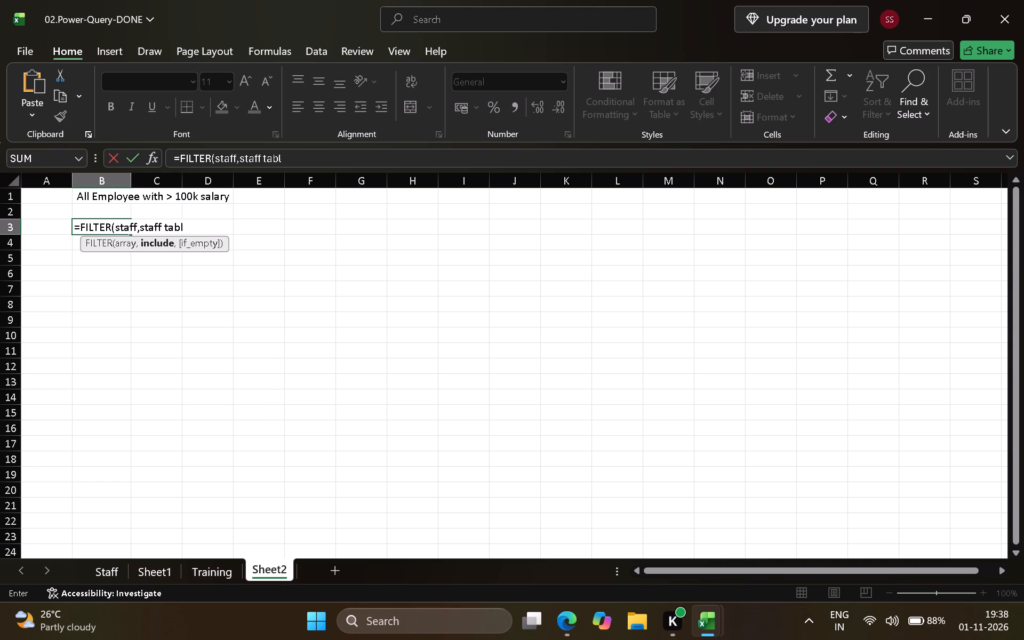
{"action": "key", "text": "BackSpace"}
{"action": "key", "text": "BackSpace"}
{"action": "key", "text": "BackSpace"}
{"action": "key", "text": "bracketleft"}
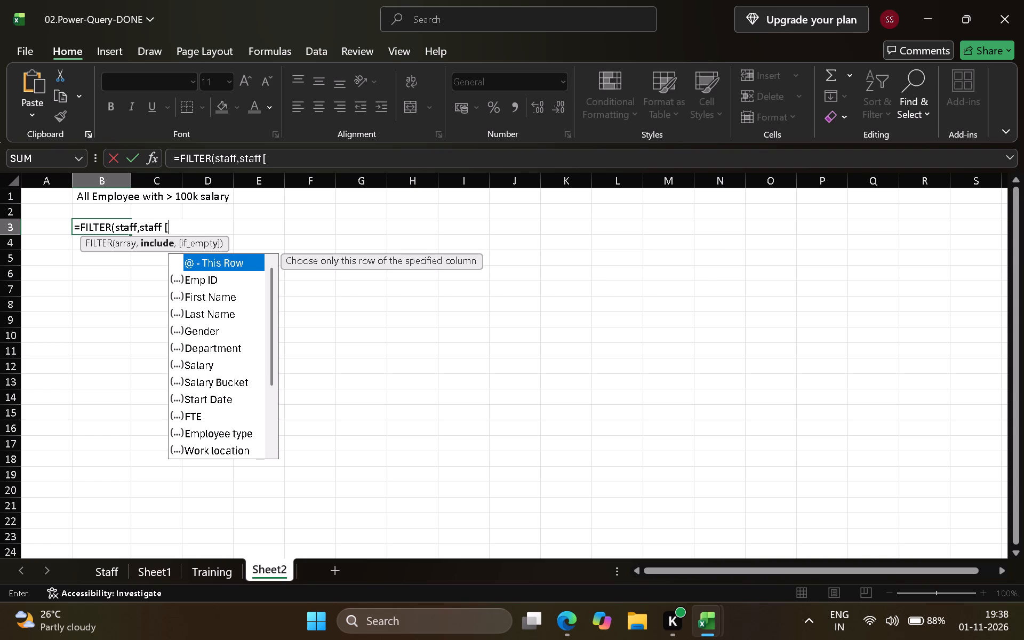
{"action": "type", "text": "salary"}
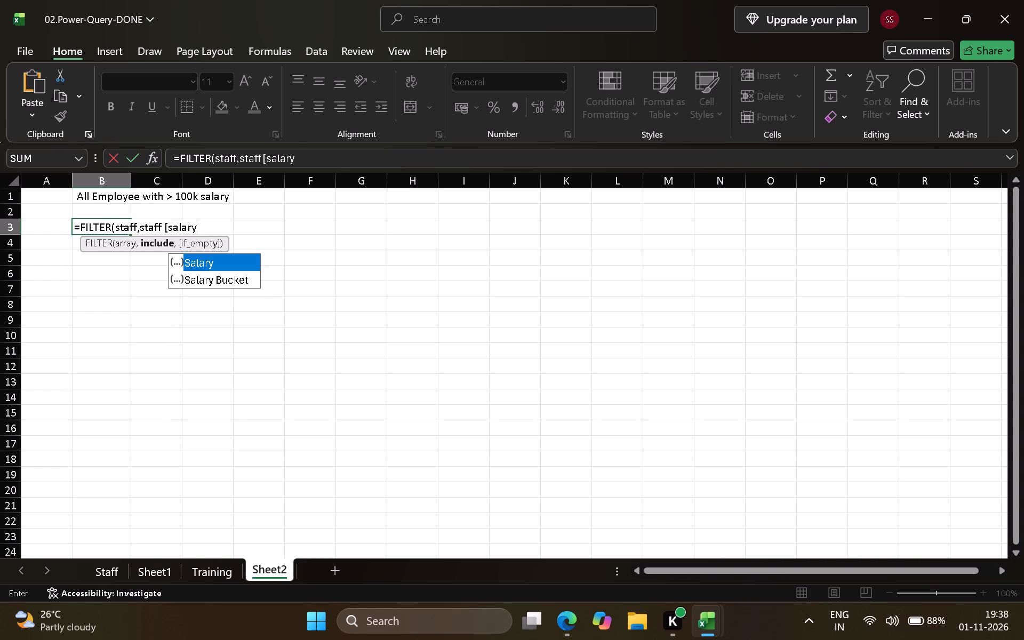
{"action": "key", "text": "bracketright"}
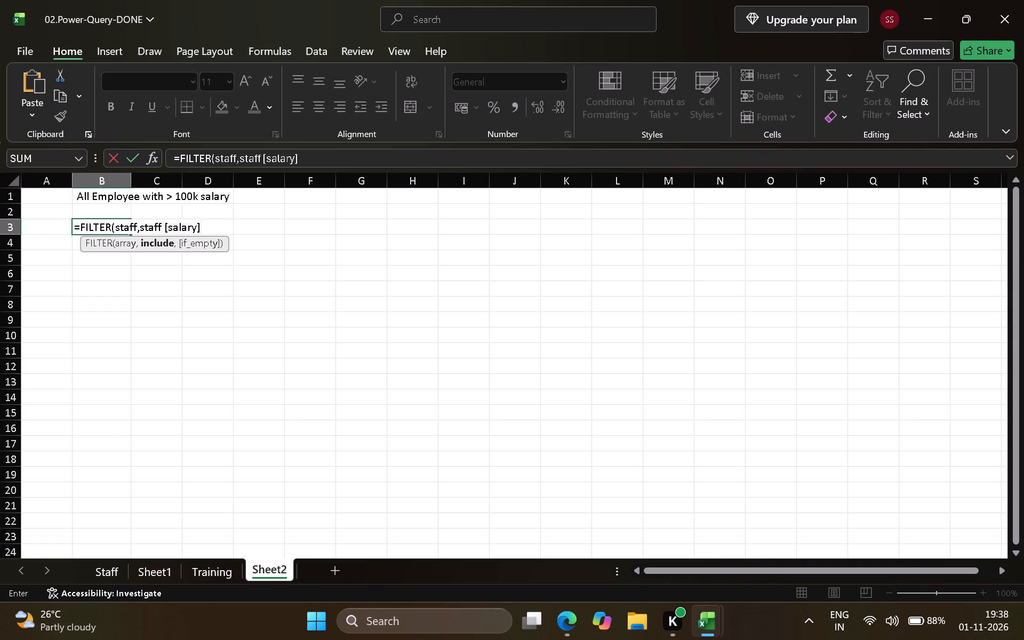
Complete the B3 formula's condition as >100000, enter it, accepting the suggested correction, and dismiss the spill notice.
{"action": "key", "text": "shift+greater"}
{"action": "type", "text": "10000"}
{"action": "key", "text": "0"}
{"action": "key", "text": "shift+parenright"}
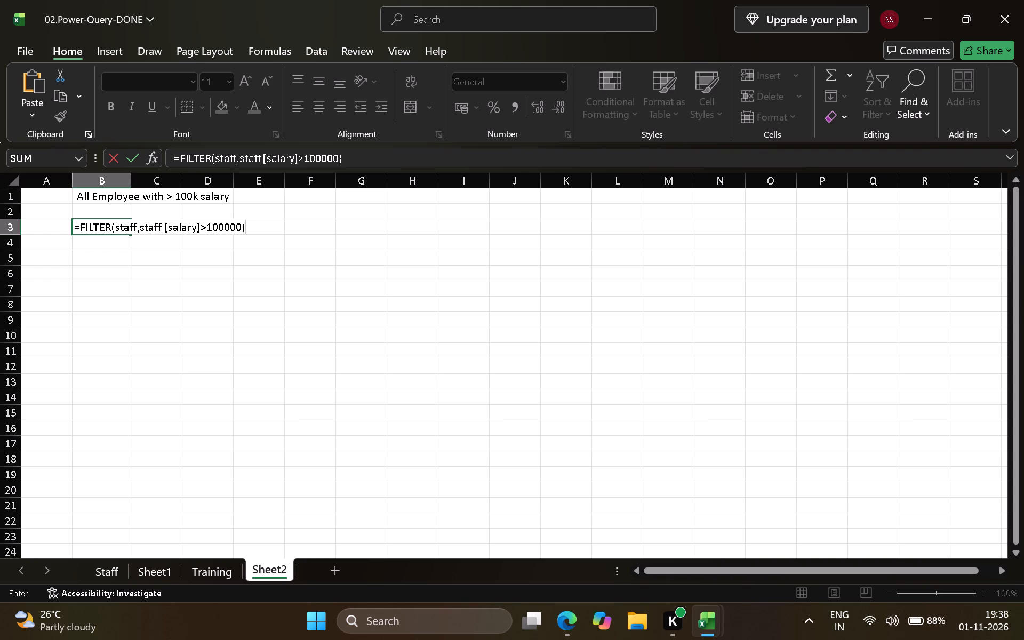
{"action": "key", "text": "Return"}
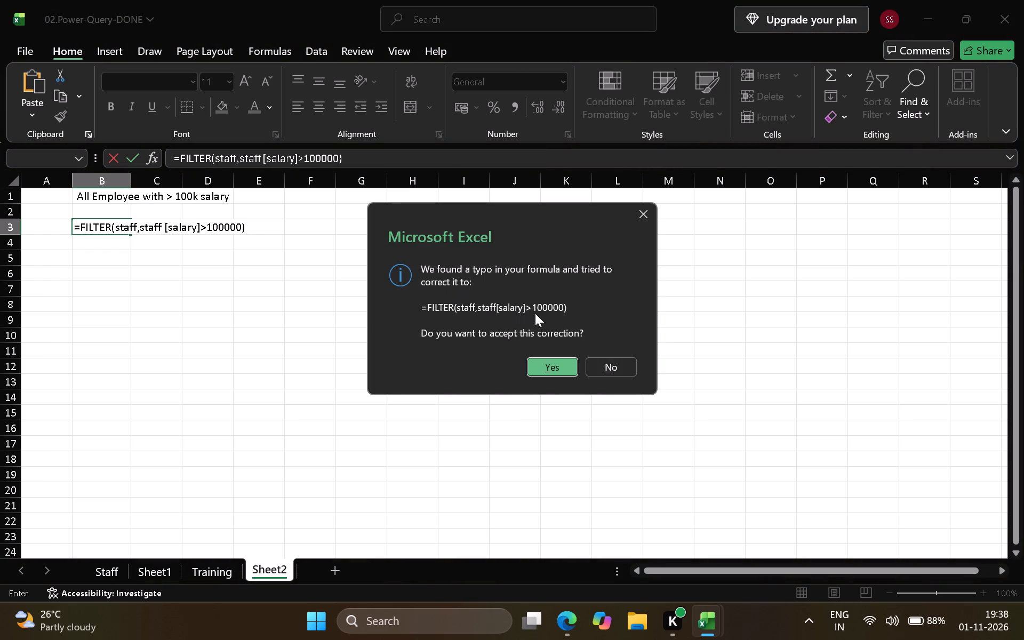
{"action": "left_click", "coordinate": [557, 372]}
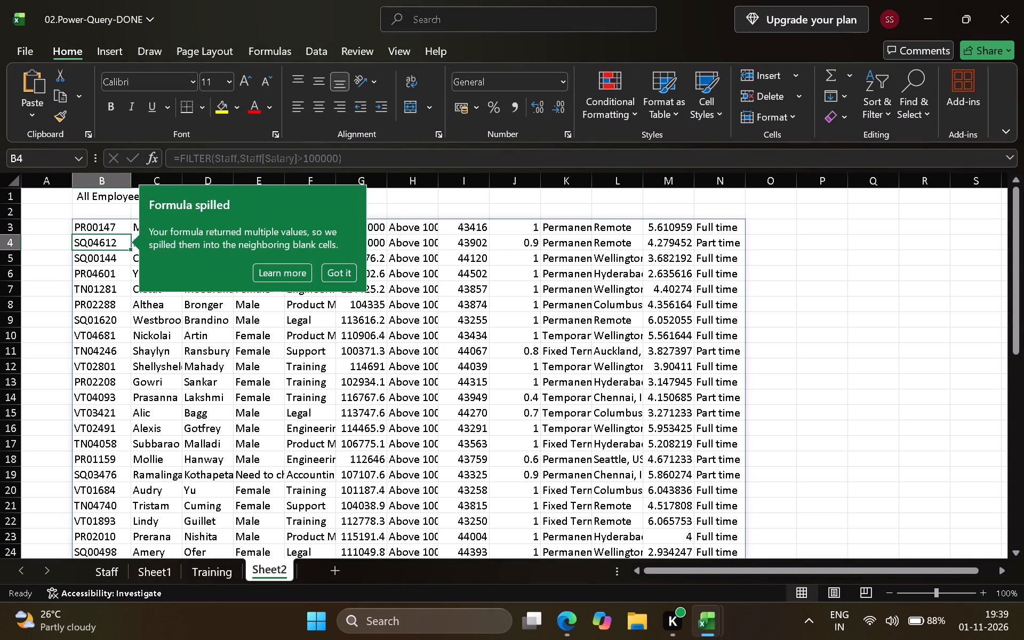
{"action": "left_click", "coordinate": [348, 282]}
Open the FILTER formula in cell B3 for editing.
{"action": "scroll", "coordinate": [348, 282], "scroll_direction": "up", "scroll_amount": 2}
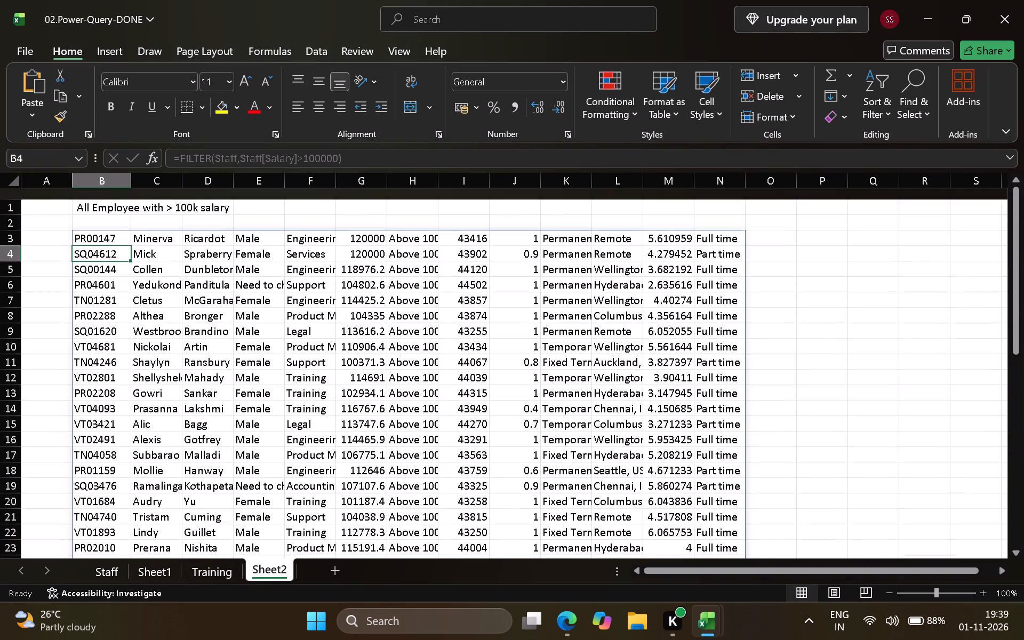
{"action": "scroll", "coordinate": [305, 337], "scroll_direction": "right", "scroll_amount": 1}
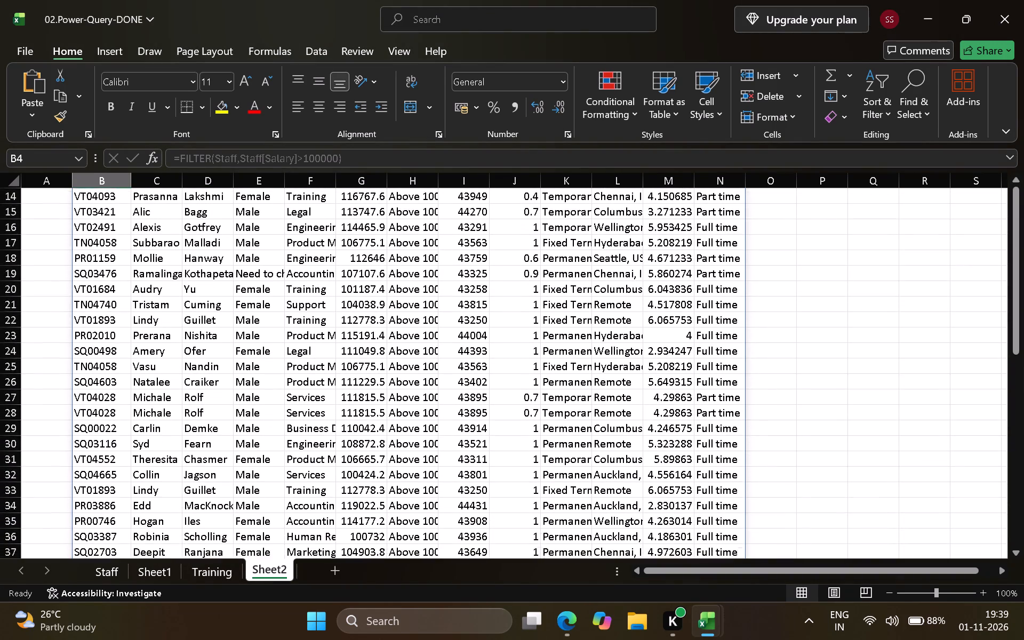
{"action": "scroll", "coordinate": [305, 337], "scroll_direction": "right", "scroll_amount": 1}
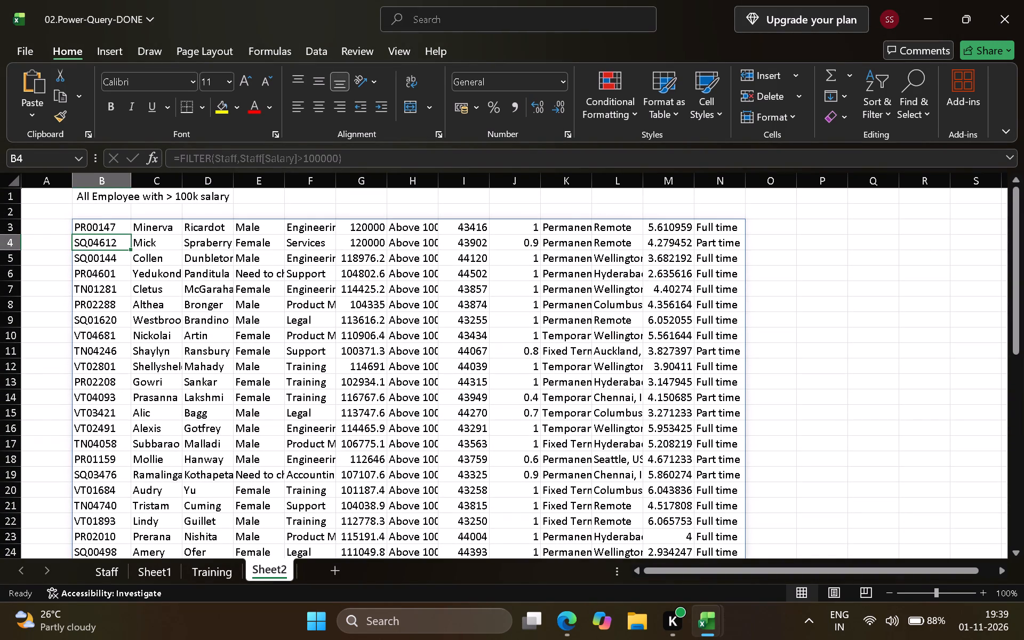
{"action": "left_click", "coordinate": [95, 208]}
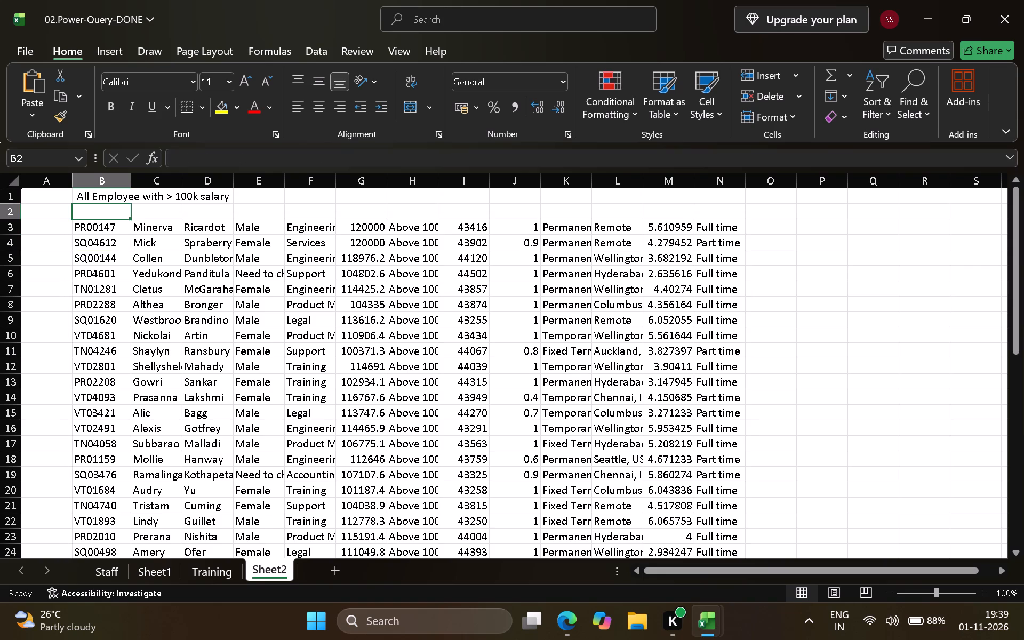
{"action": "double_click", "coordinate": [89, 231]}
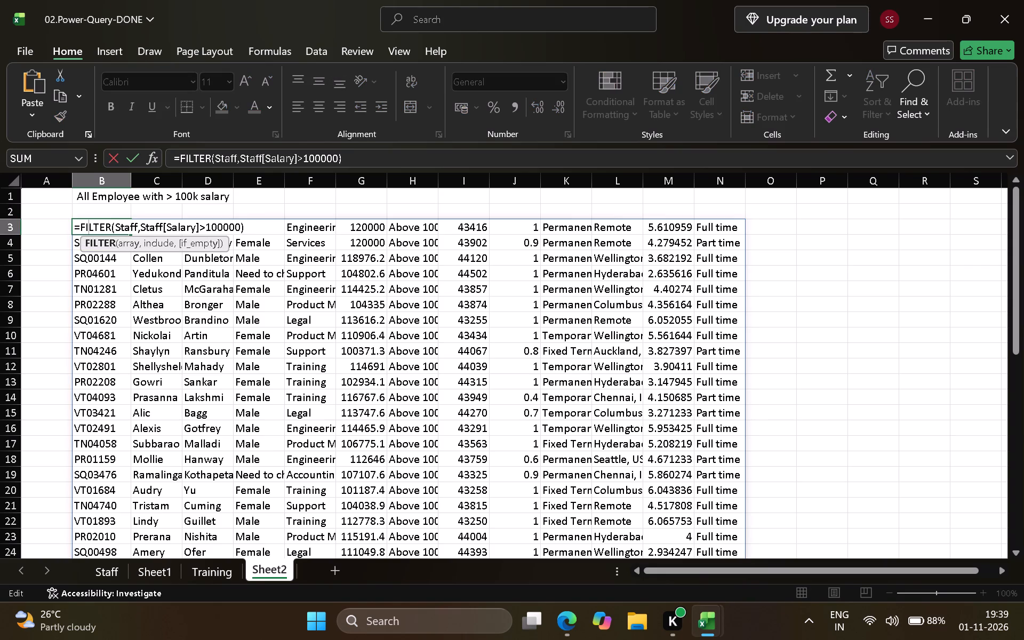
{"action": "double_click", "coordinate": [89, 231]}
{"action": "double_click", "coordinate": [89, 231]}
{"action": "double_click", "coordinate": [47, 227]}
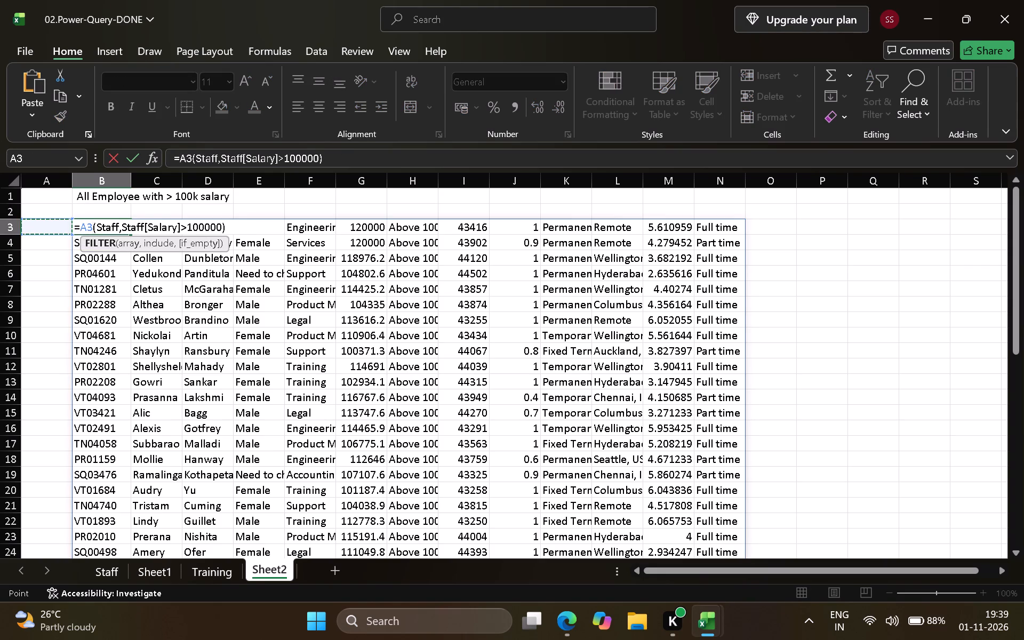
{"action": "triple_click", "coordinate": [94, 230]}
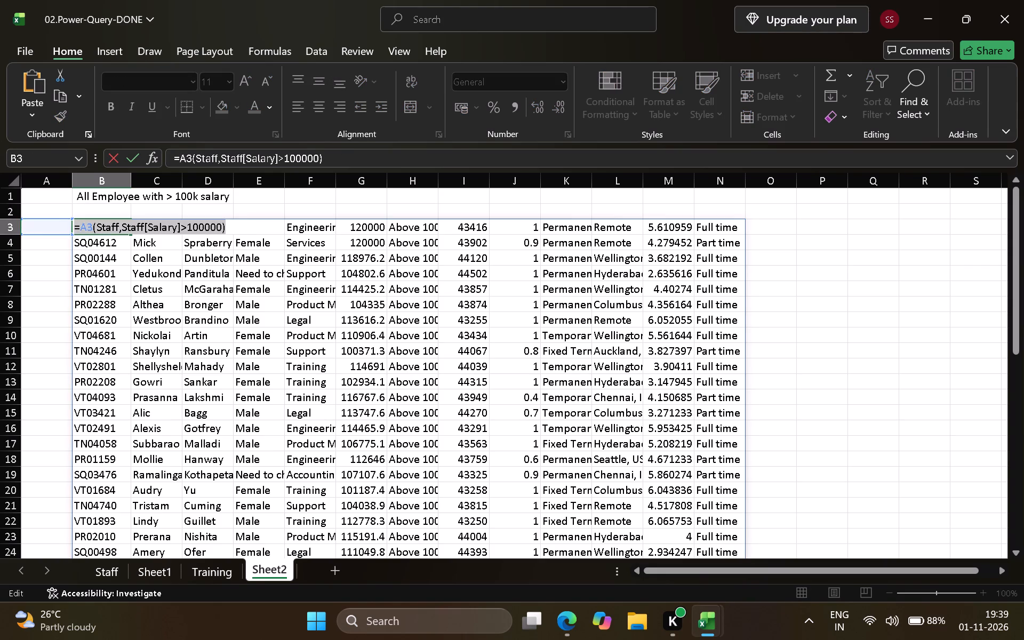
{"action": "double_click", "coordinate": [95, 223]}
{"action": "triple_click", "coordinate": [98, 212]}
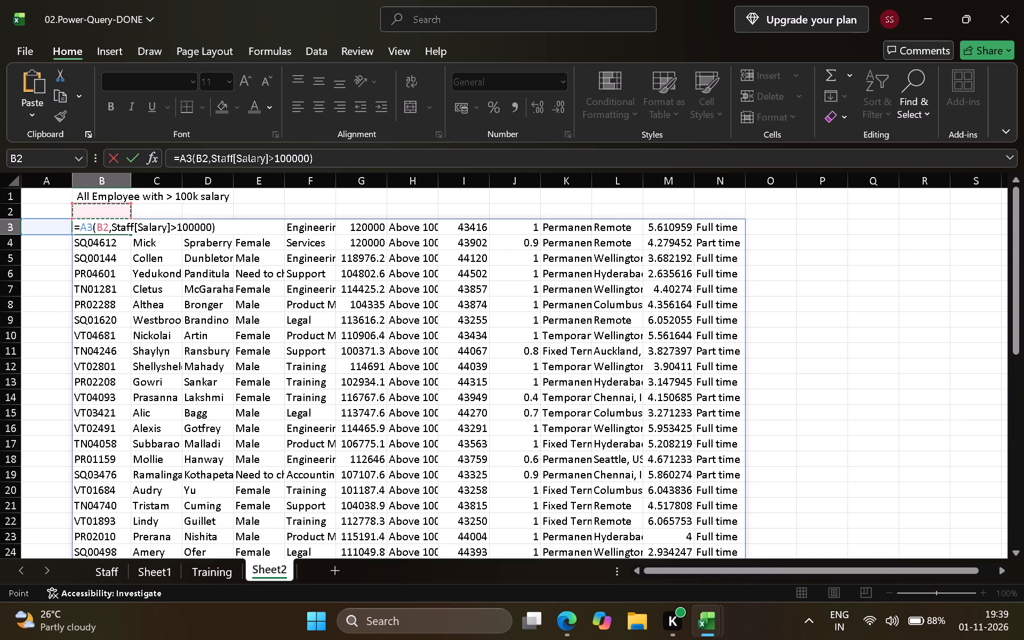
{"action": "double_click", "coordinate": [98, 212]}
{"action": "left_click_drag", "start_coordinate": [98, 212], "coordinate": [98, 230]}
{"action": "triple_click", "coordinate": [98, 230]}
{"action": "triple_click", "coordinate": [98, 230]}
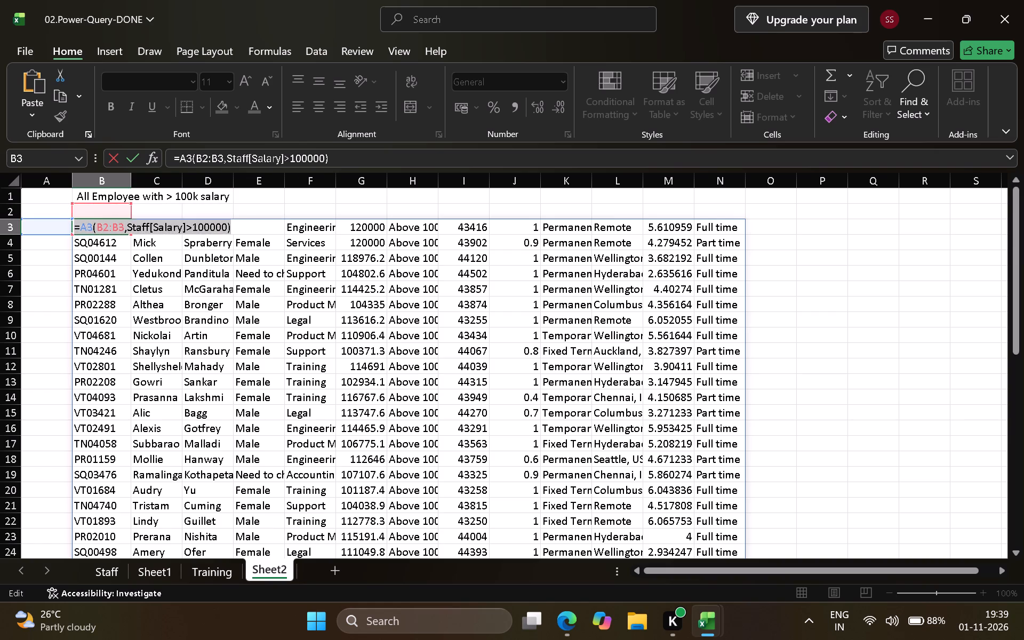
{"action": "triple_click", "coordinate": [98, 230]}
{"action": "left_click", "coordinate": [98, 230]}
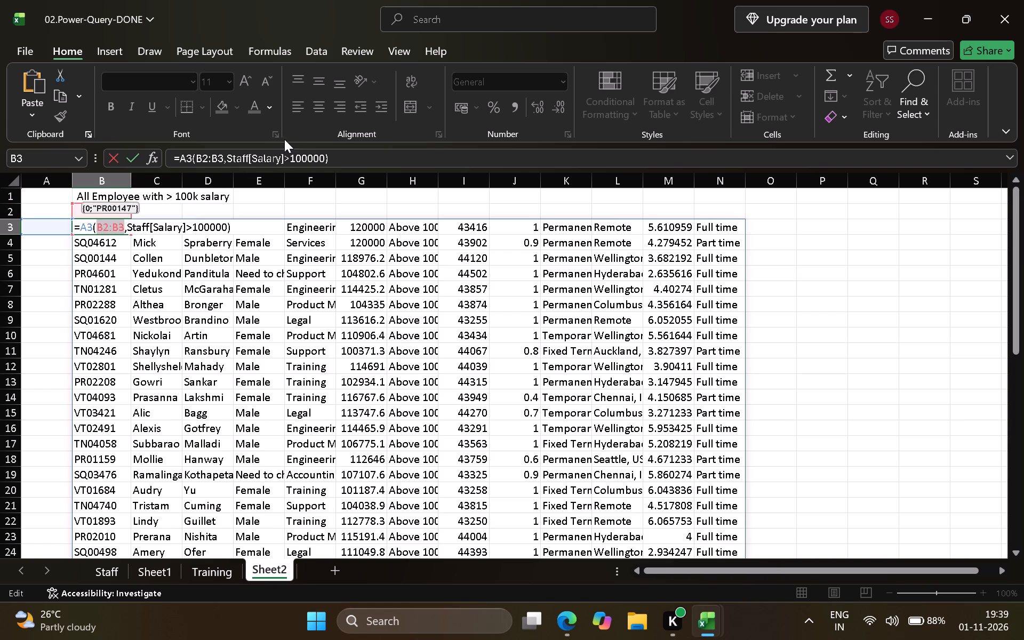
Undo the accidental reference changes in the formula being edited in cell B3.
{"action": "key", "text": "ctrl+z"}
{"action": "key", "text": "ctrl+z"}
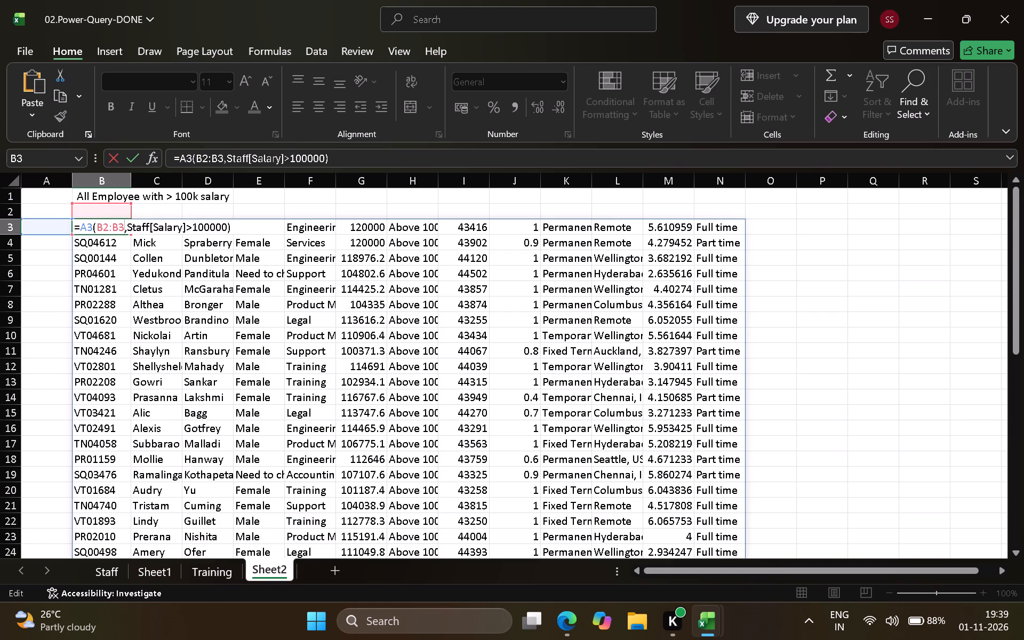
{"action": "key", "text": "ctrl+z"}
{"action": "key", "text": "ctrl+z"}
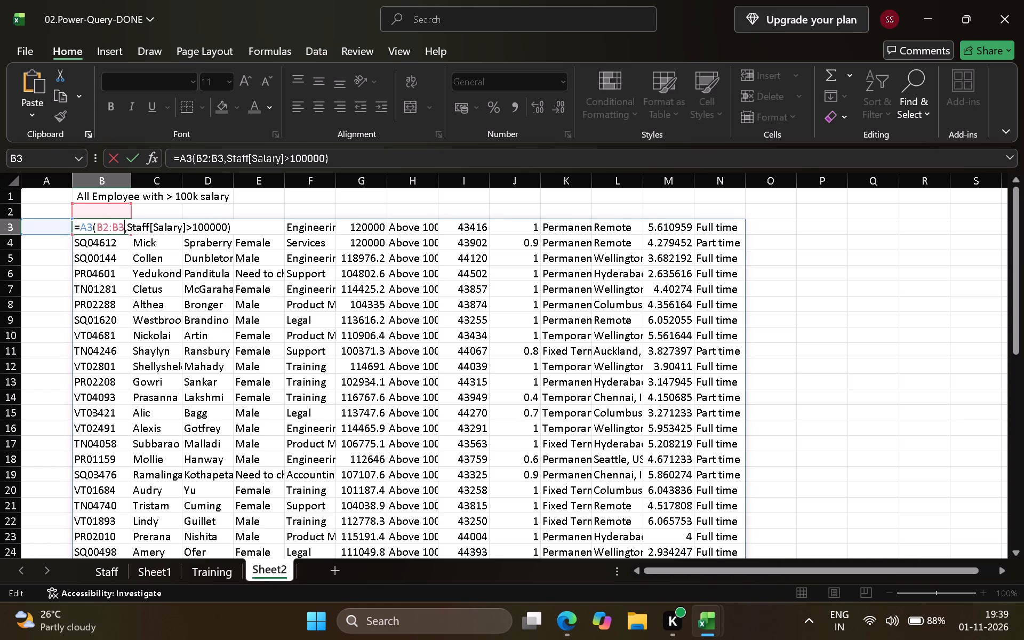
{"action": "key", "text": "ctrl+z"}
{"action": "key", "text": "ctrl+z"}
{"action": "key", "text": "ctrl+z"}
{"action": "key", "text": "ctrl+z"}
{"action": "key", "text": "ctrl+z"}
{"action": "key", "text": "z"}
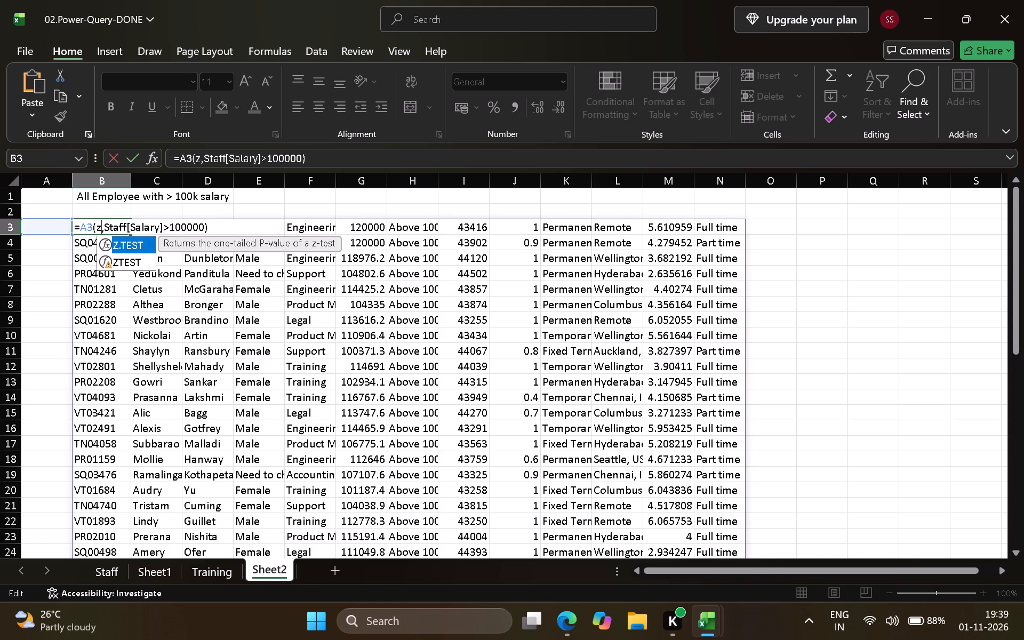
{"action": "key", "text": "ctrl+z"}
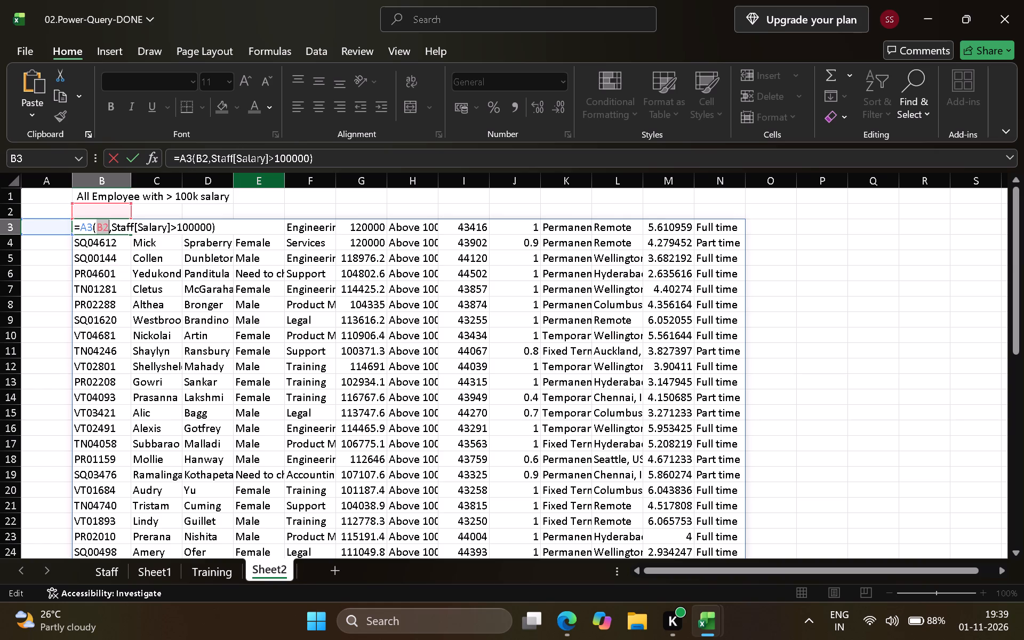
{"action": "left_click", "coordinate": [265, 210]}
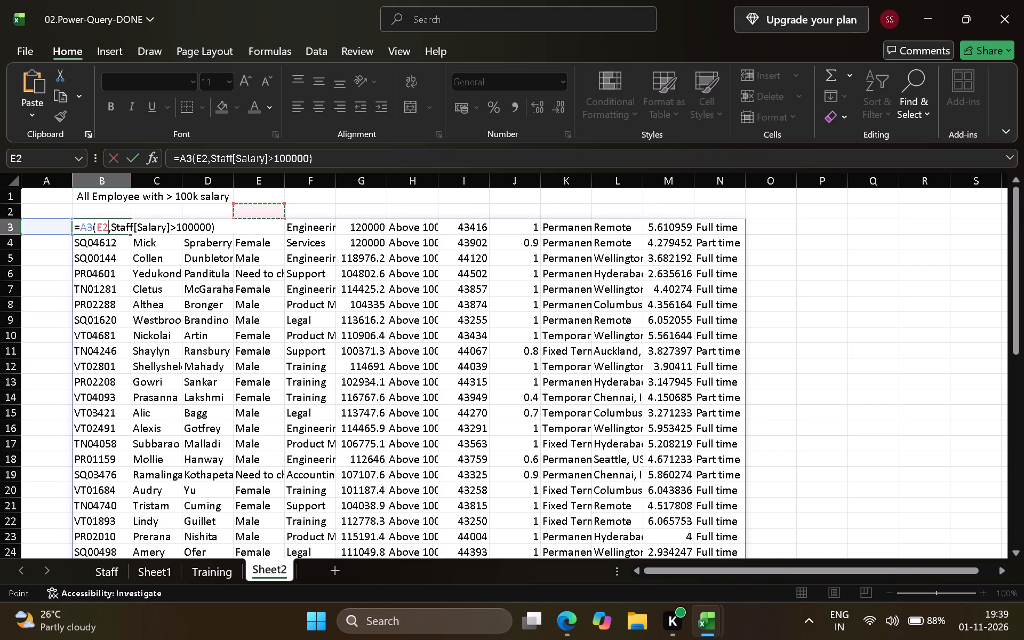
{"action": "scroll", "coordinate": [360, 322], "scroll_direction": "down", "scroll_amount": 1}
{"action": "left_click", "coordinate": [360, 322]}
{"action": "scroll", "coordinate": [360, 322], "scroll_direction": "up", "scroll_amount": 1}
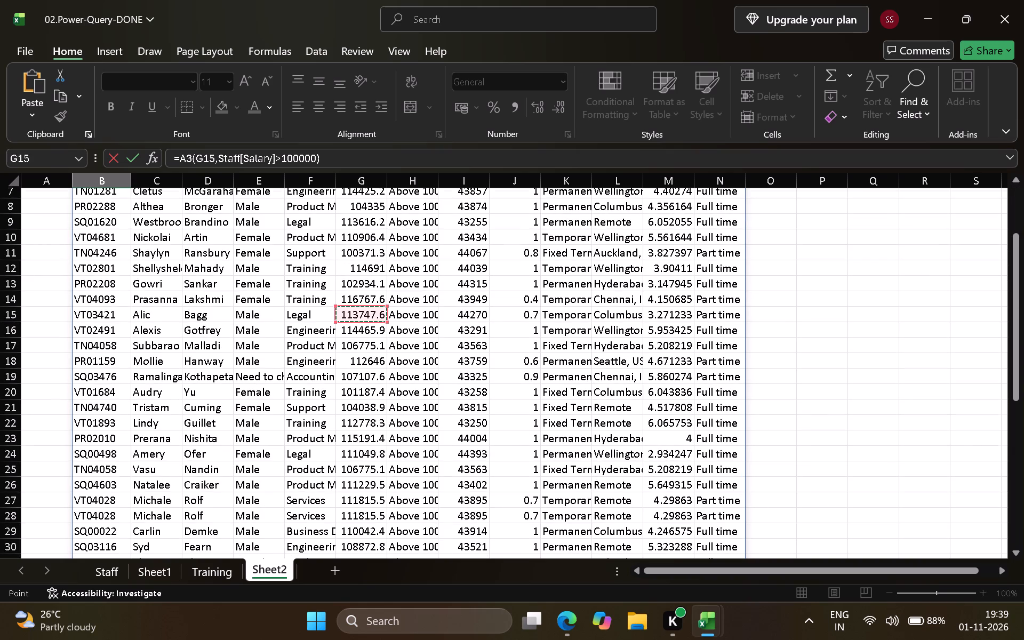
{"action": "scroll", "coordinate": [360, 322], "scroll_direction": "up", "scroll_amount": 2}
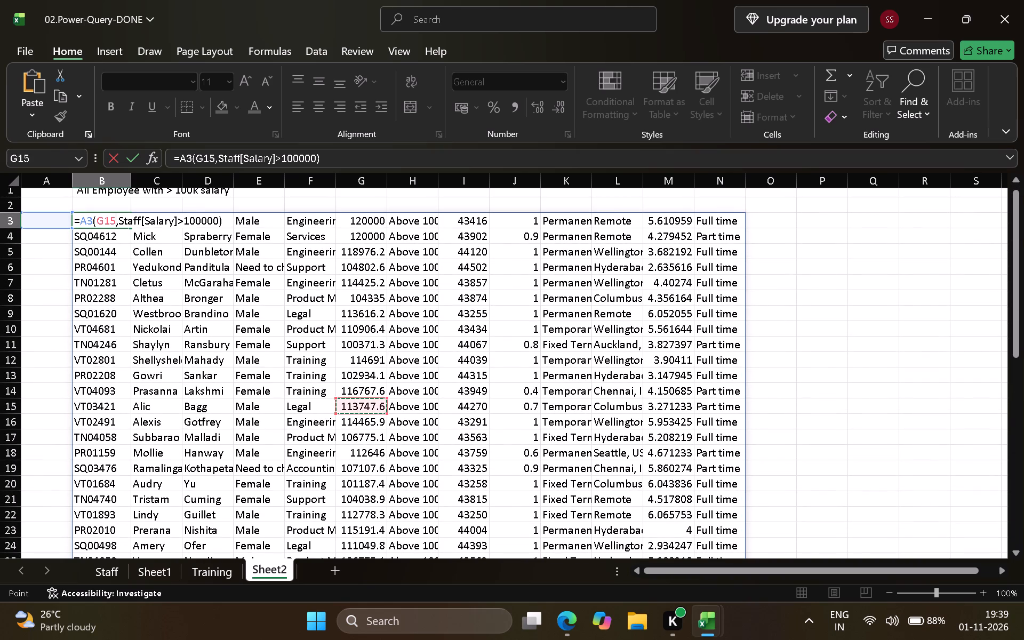
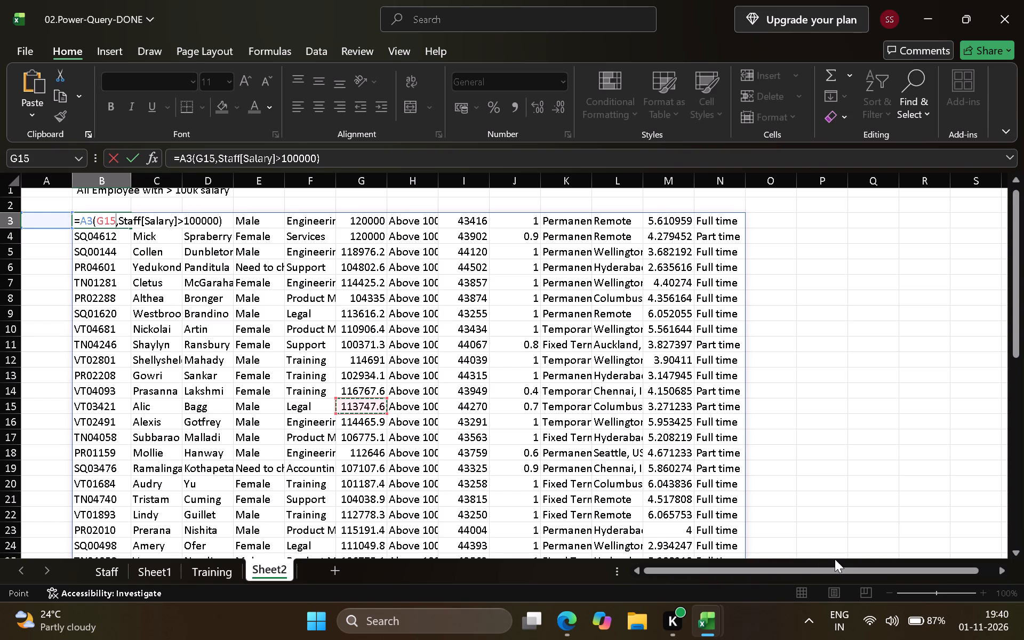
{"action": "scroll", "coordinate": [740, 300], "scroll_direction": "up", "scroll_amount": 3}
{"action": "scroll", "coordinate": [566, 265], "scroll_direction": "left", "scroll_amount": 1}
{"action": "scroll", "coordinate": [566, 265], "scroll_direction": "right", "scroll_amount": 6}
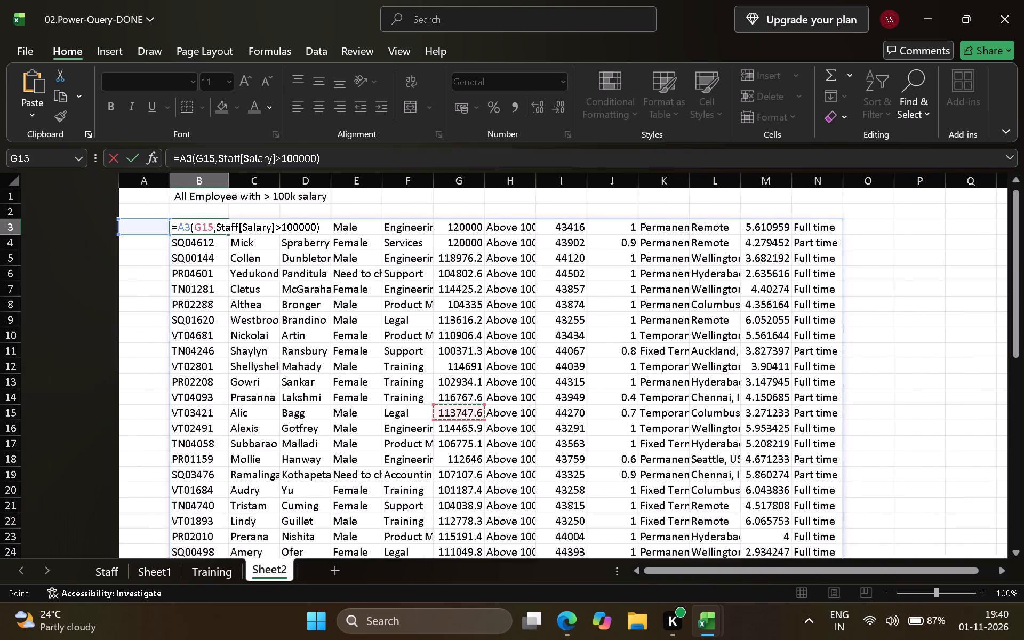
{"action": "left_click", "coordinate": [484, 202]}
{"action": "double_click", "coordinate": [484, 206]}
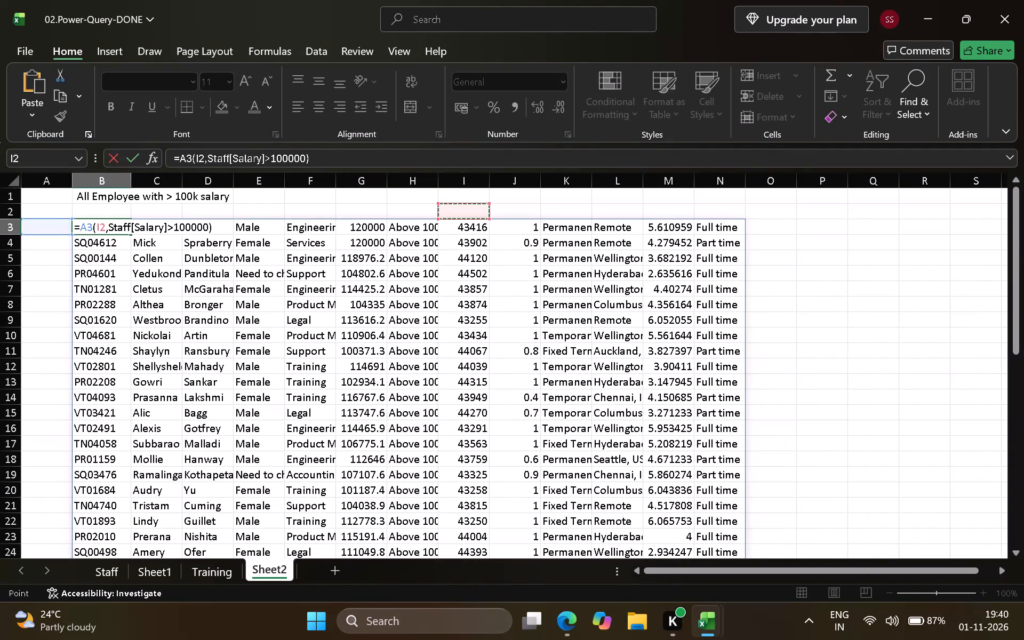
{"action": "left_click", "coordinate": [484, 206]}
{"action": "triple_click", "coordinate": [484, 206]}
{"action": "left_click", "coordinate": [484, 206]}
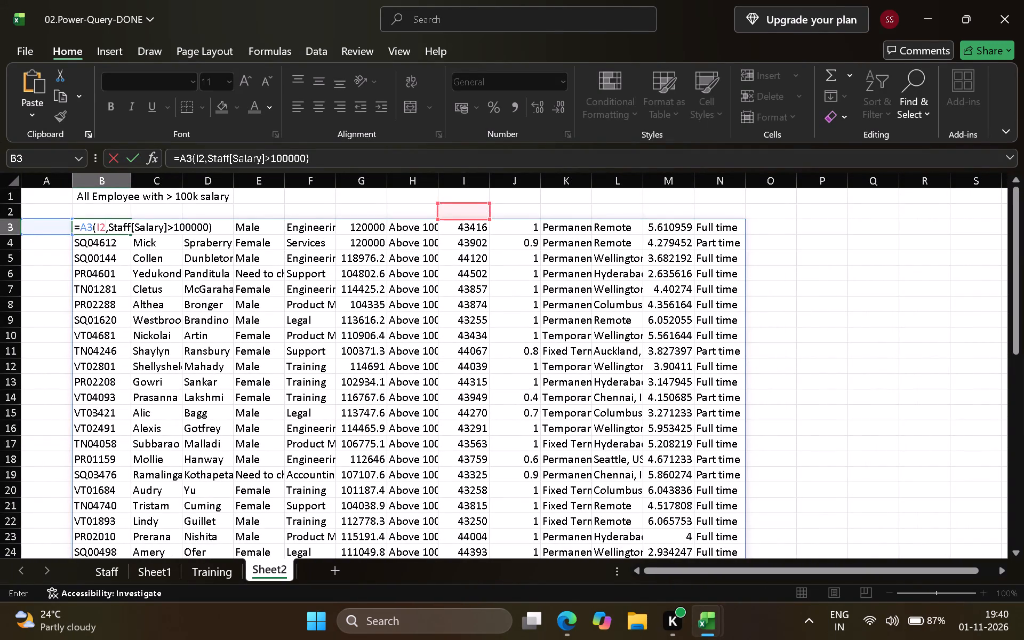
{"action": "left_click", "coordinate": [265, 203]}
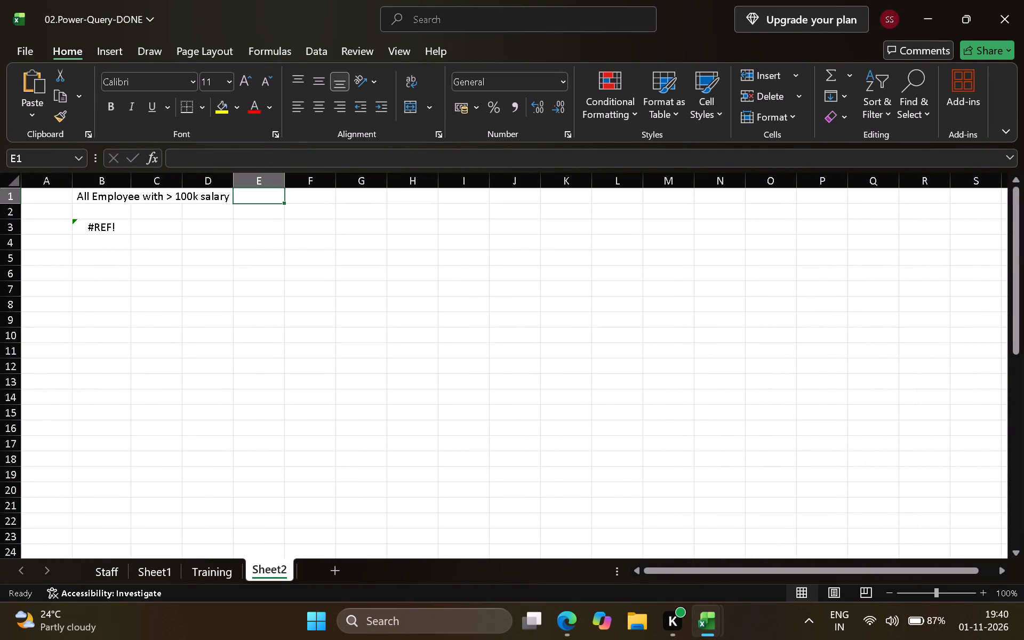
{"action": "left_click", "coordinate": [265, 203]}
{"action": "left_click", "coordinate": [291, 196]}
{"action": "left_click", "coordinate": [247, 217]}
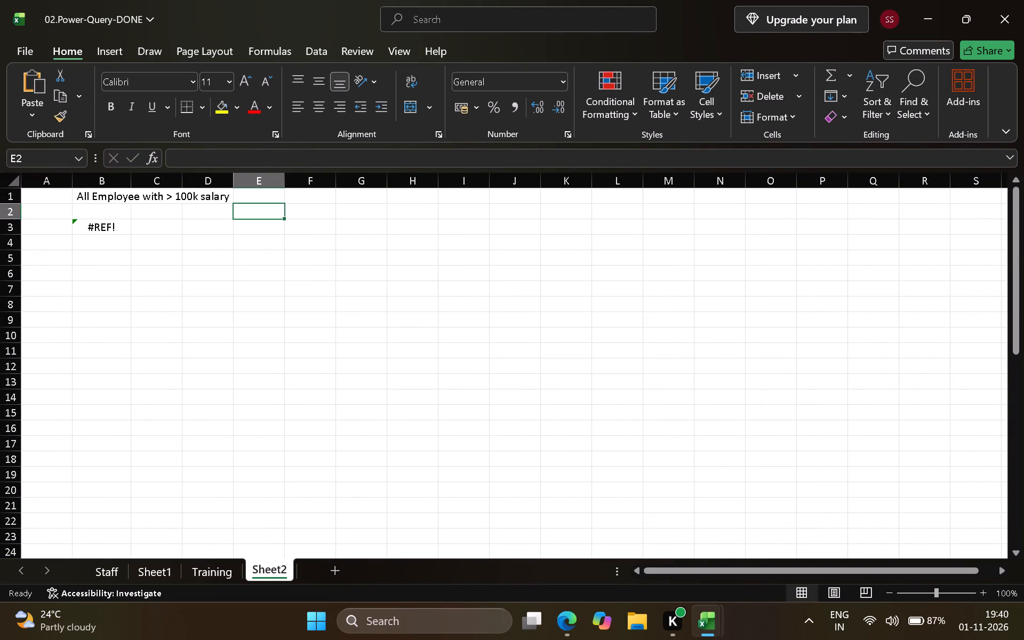
Clear the entire broken formula from cell B3, leaving the cell open for editing.
{"action": "double_click", "coordinate": [126, 224]}
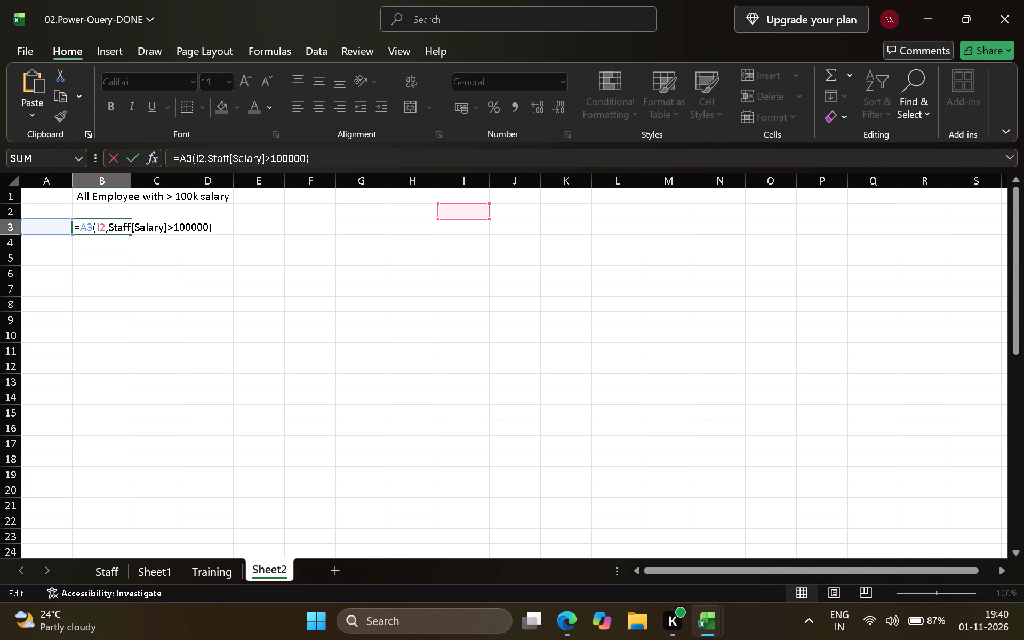
{"action": "double_click", "coordinate": [126, 224]}
{"action": "key", "text": "BackSpace"}
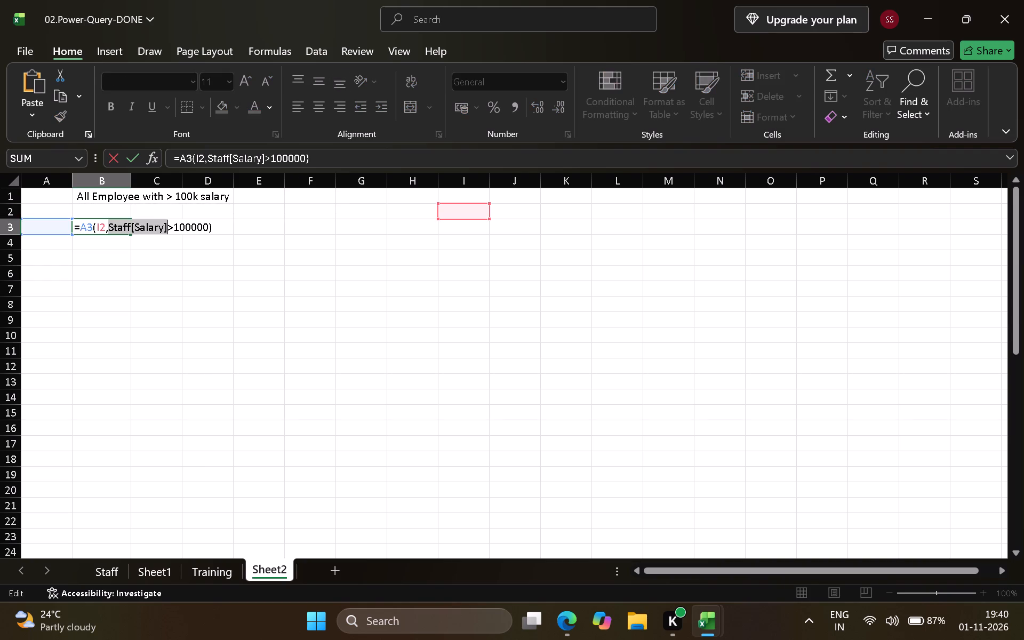
{"action": "key", "text": "BackSpace"}
{"action": "key", "text": "BackSpace"}
{"action": "key", "text": "BackSpace"}
{"action": "key", "text": "BackSpace"}
{"action": "key", "text": "BackSpace"}
{"action": "key", "text": "BackSpace"}
{"action": "key", "text": "BackSpace"}
{"action": "key", "text": "BackSpace"}
{"action": "key", "text": "BackSpace"}
{"action": "key", "text": "BackSpace"}
{"action": "key", "text": "BackSpace"}
{"action": "key", "text": "BackSpace"}
{"action": "key", "text": "BackSpace"}
{"action": "key", "text": "Right"}
{"action": "key", "text": "Right"}
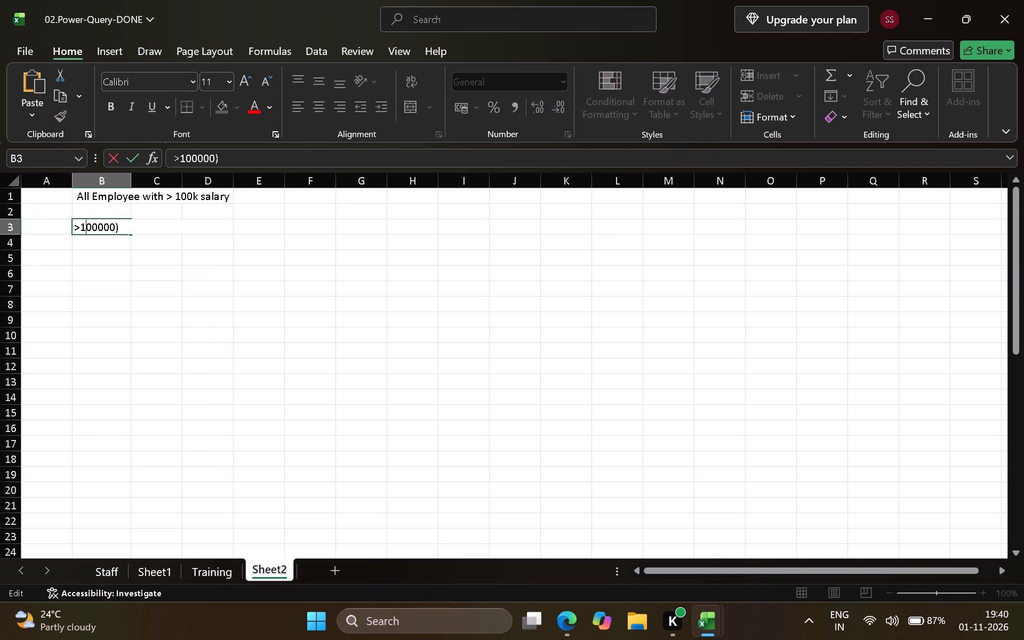
{"action": "key", "text": "Right"}
{"action": "key", "text": "Right"}
{"action": "key", "text": "Right"}
{"action": "key", "text": "Right"}
{"action": "key", "text": "Right"}
{"action": "key", "text": "Right"}
{"action": "key", "text": "Right"}
{"action": "key", "text": "BackSpace"}
{"action": "key", "text": "BackSpace"}
{"action": "key", "text": "BackSpace"}
{"action": "key", "text": "BackSpace"}
{"action": "key", "text": "BackSpace"}
{"action": "key", "text": "BackSpace"}
{"action": "key", "text": "BackSpace"}
{"action": "key", "text": "BackSpace"}
{"action": "key", "text": "BackSpace"}
Start a new formula in cell B3 as =FILTER[STAFF, with the staff table as the array.
{"action": "key", "text": "equal"}
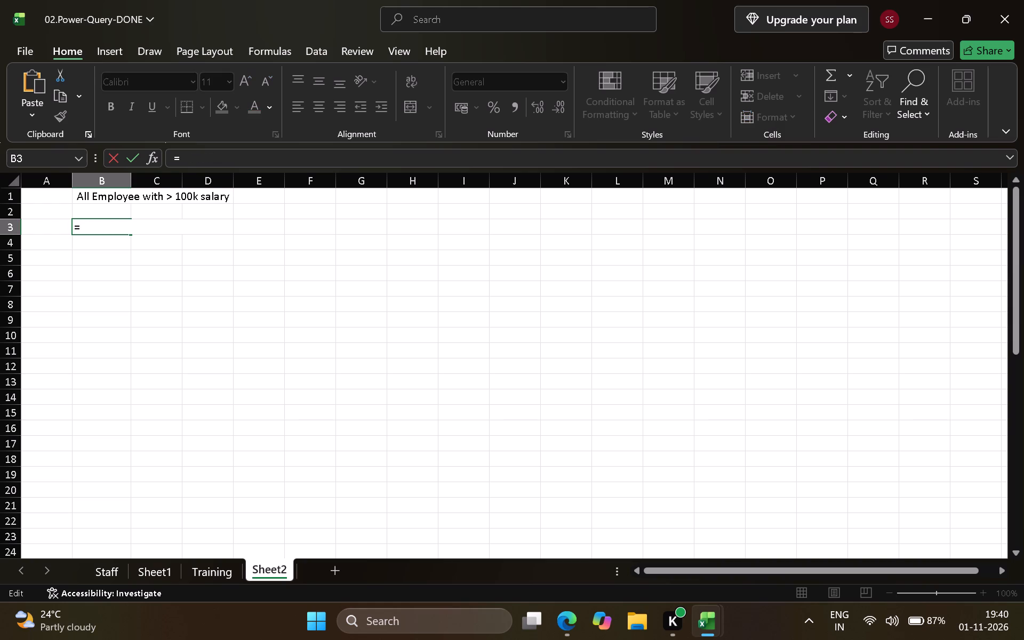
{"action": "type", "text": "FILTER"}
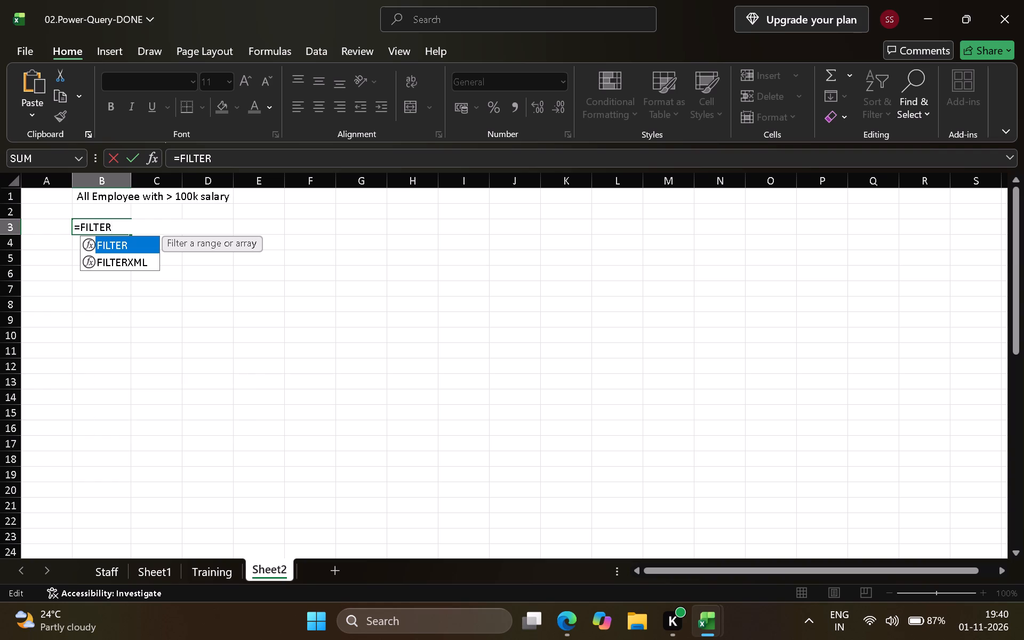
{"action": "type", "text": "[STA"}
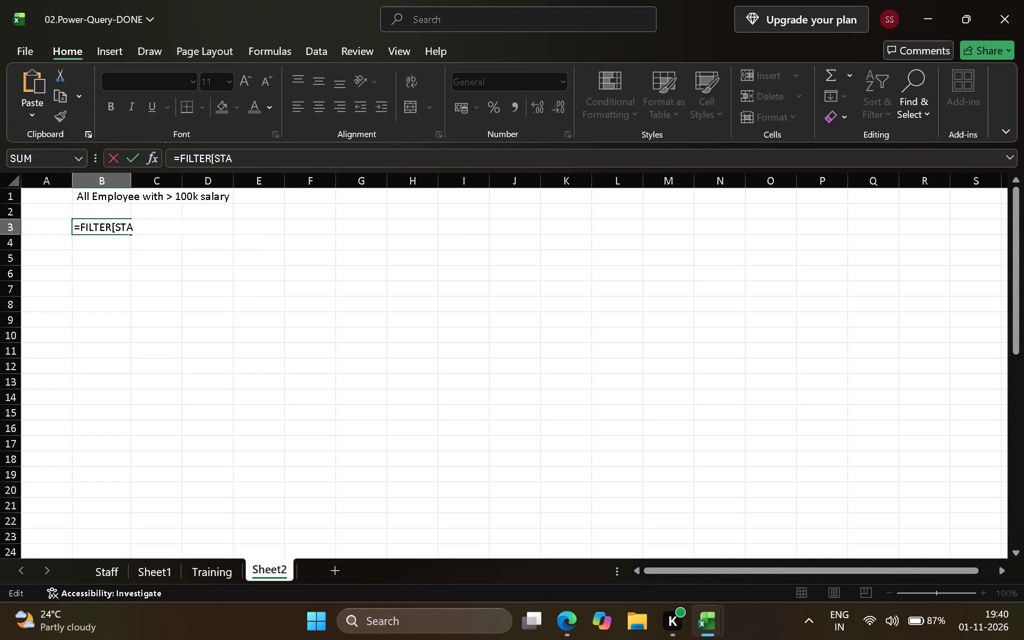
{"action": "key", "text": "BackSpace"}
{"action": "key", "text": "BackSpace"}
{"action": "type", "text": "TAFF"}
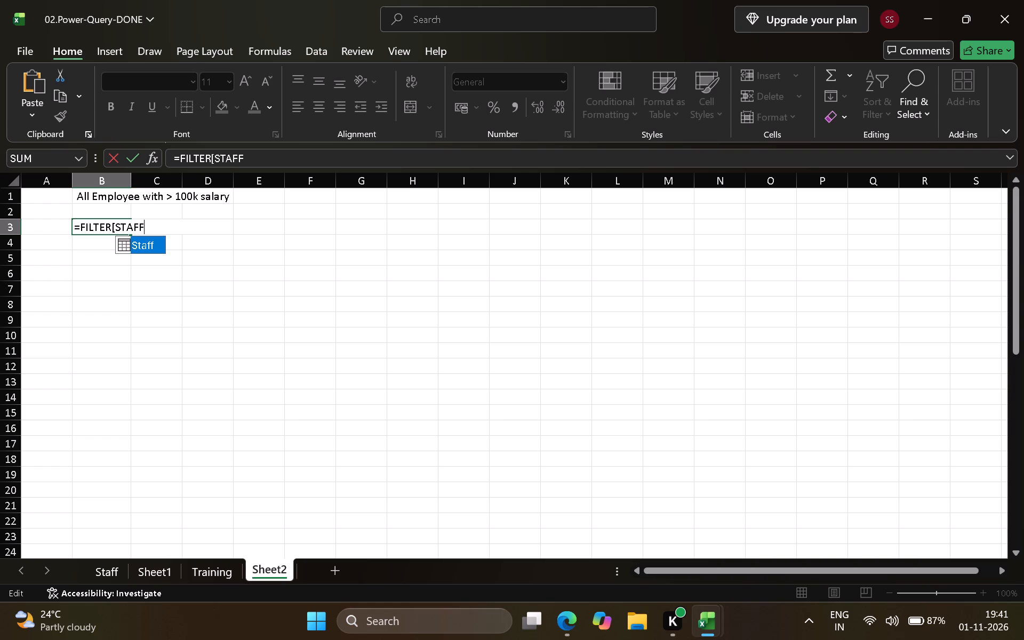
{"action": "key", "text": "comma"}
Add the condition (SALARY]>100000) to the B3 formula, try to enter it, and dismiss the formula error.
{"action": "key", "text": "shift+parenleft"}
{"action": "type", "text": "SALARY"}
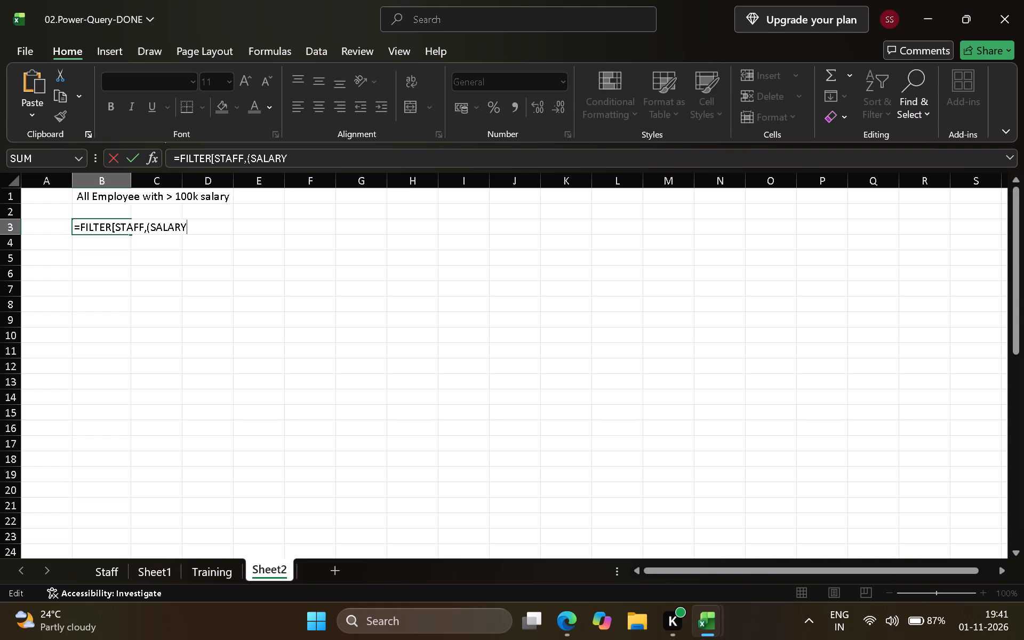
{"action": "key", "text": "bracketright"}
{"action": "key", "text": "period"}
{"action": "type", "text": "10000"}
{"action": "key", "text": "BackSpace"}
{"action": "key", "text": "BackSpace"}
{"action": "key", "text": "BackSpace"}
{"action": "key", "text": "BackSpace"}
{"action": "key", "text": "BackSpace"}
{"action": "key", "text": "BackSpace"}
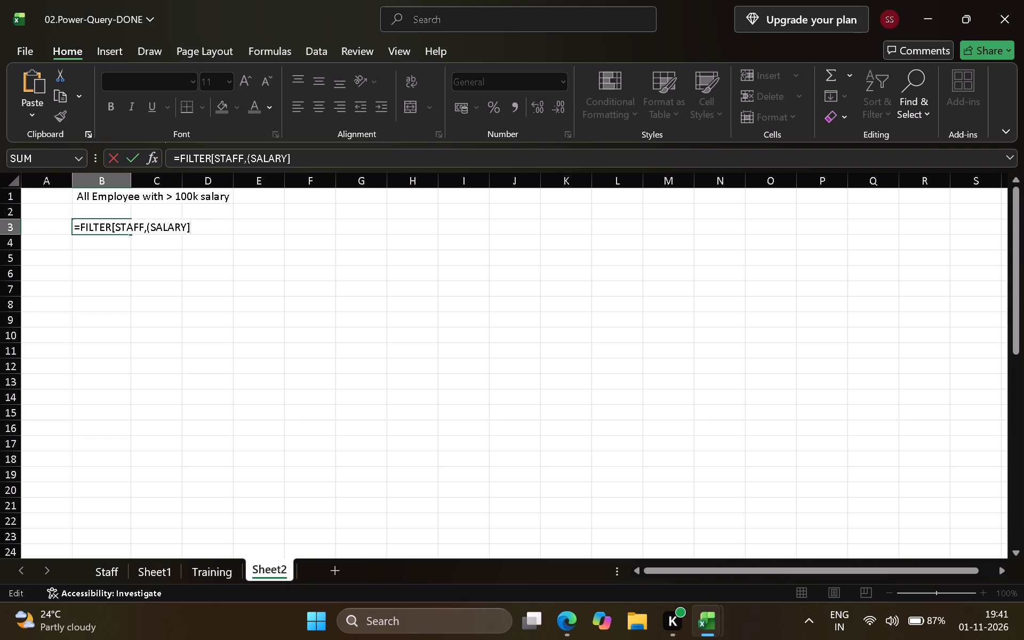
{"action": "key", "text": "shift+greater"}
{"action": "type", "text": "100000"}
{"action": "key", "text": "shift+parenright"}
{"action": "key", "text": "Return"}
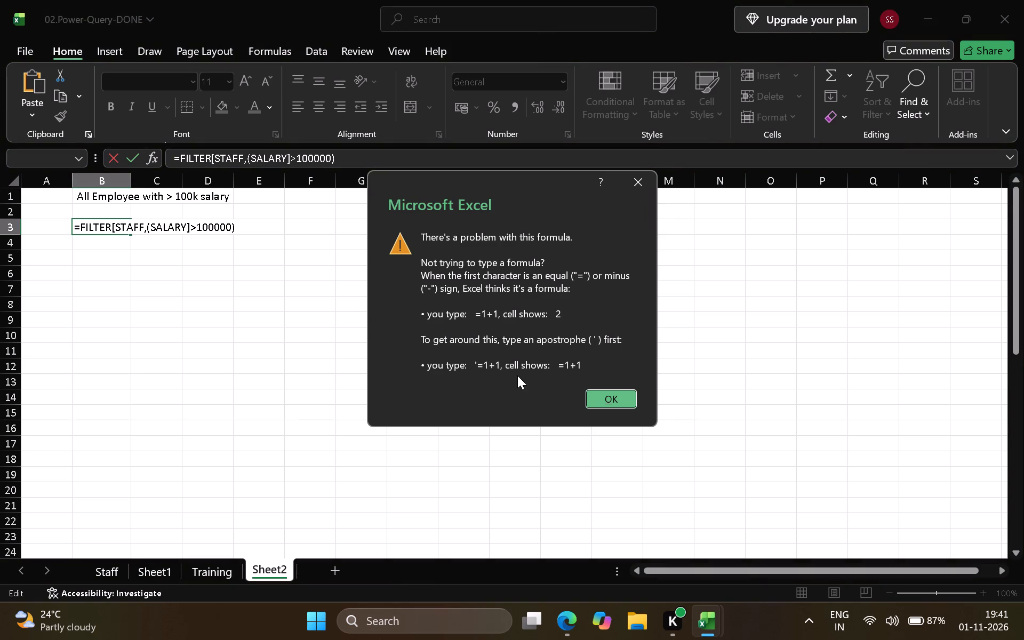
{"action": "left_click", "coordinate": [613, 405]}
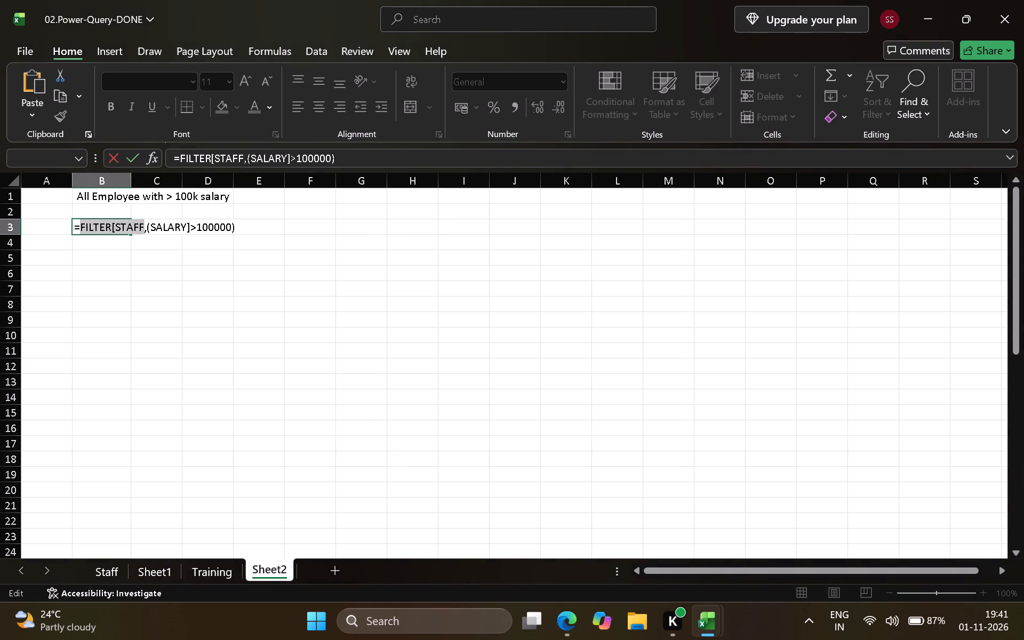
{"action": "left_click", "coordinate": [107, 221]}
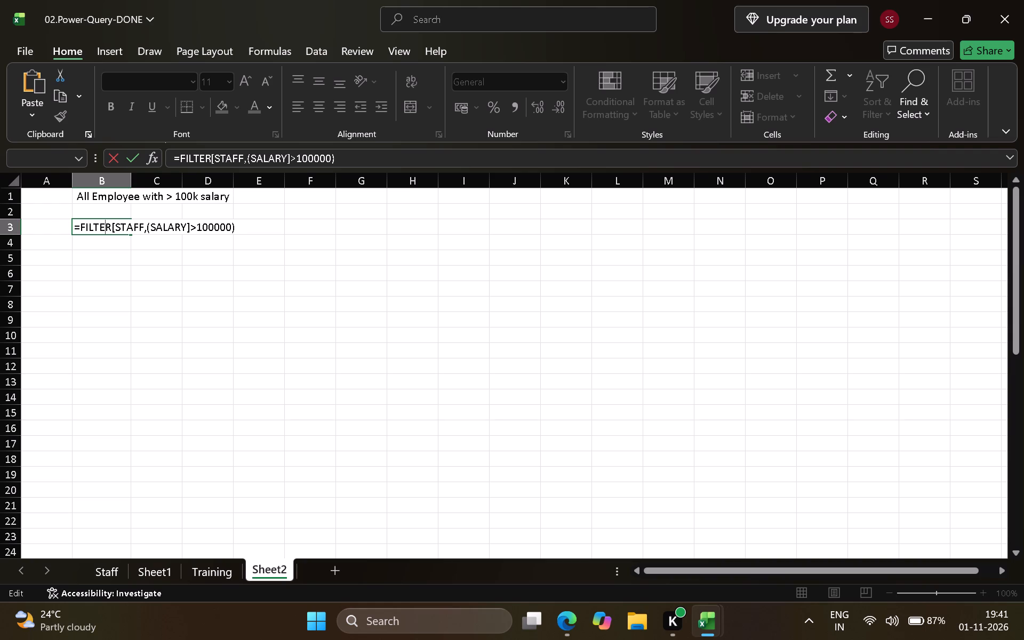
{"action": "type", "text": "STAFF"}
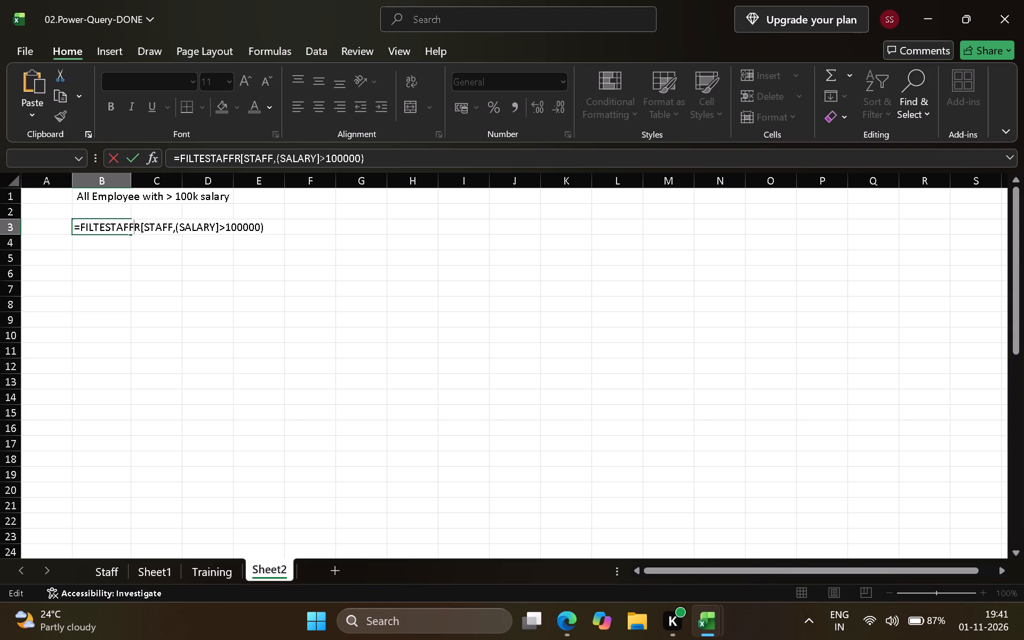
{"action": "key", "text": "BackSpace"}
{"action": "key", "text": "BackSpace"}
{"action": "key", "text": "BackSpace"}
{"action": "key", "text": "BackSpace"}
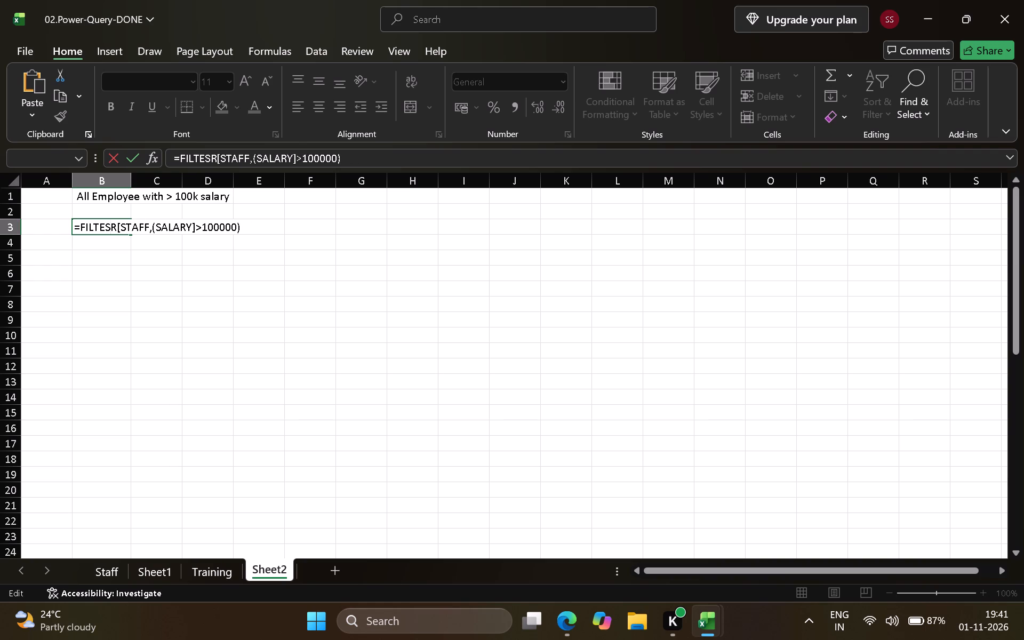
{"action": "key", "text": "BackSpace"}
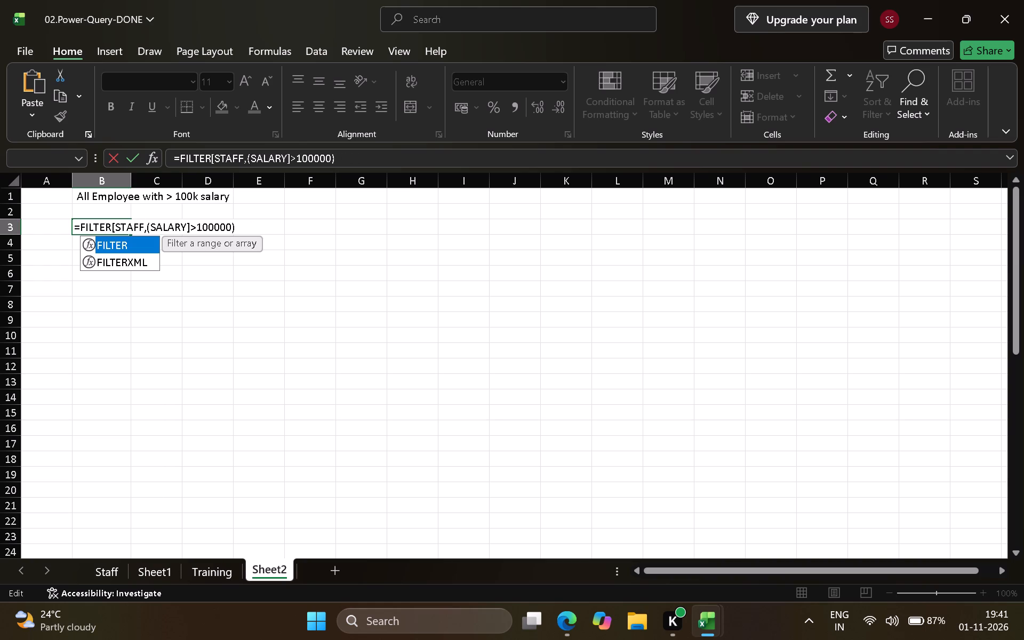
Change the B3 formula to =FILTER[STAFF,STAFF(SALARY]>100000), try to enter it, and dismiss the formula error.
{"action": "left_click", "coordinate": [145, 225]}
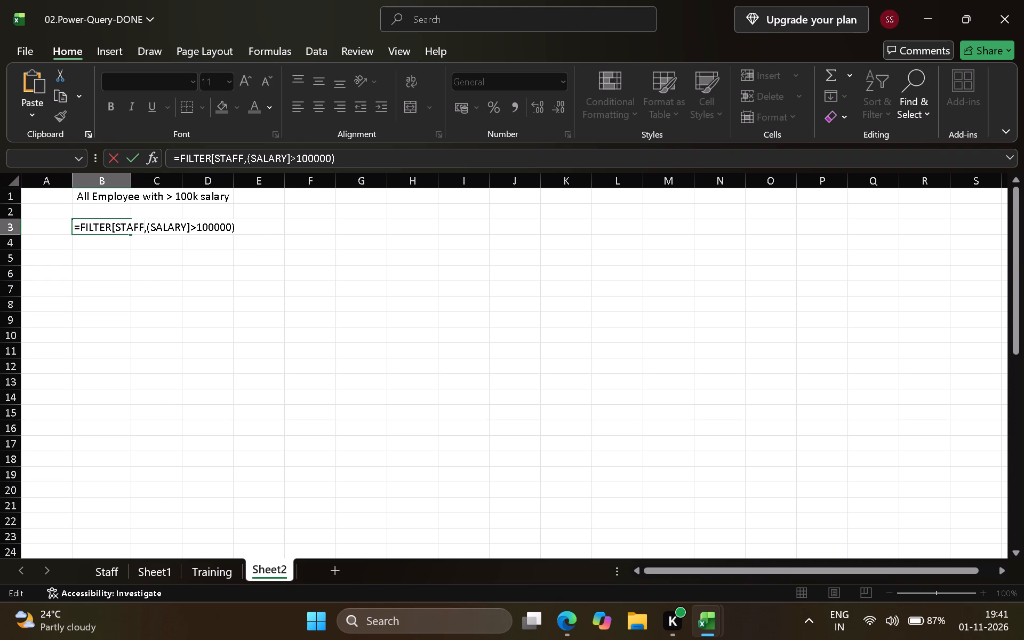
{"action": "type", "text": "STAFF"}
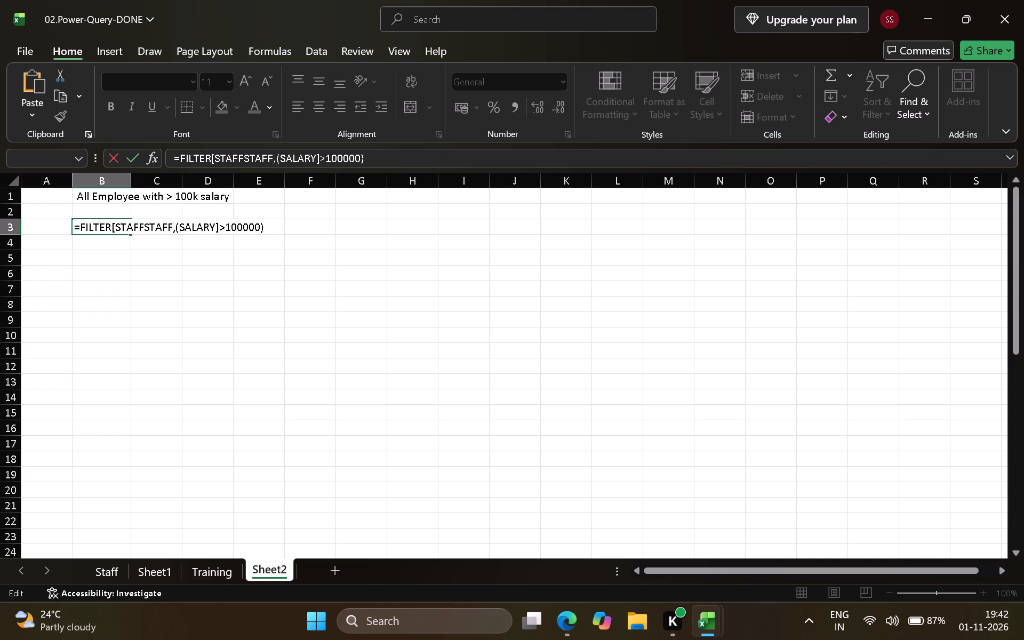
{"action": "left_click", "coordinate": [142, 227]}
{"action": "key", "text": "comma"}
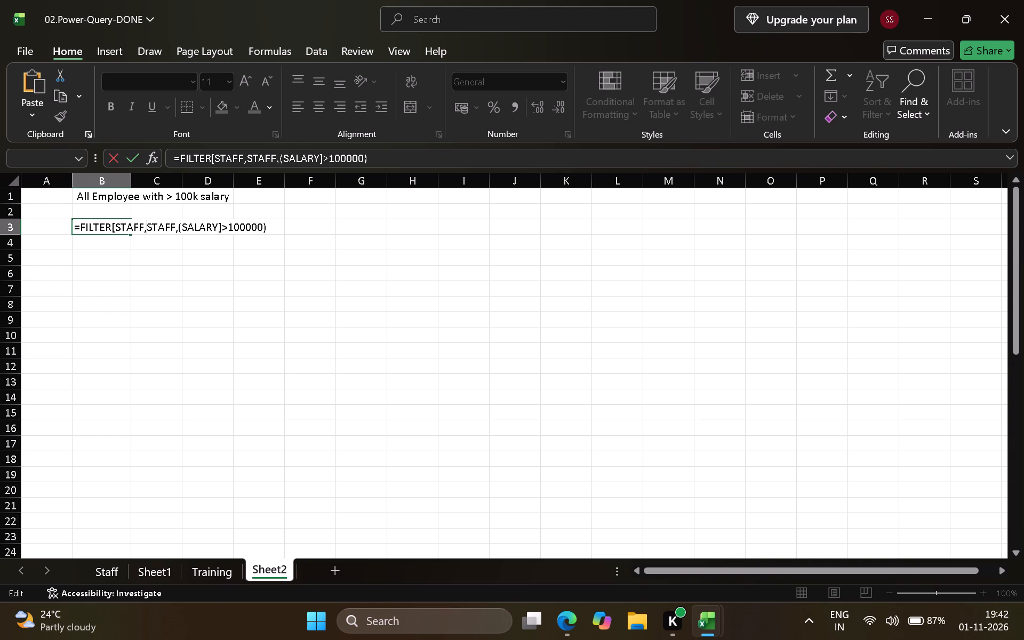
{"action": "left_click", "coordinate": [177, 228]}
{"action": "key", "text": "BackSpace"}
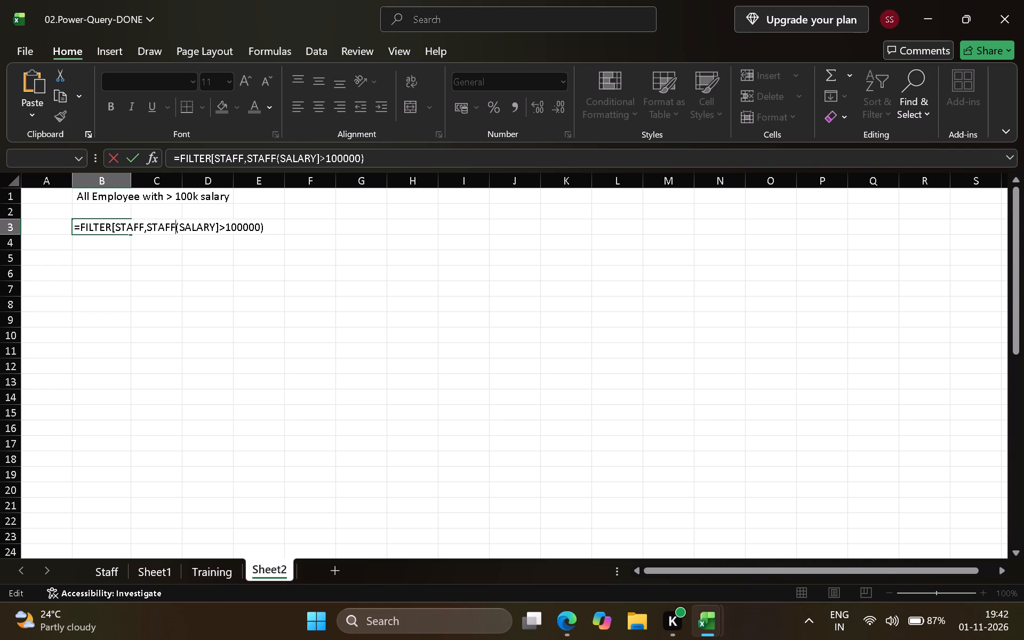
{"action": "key", "text": "Return"}
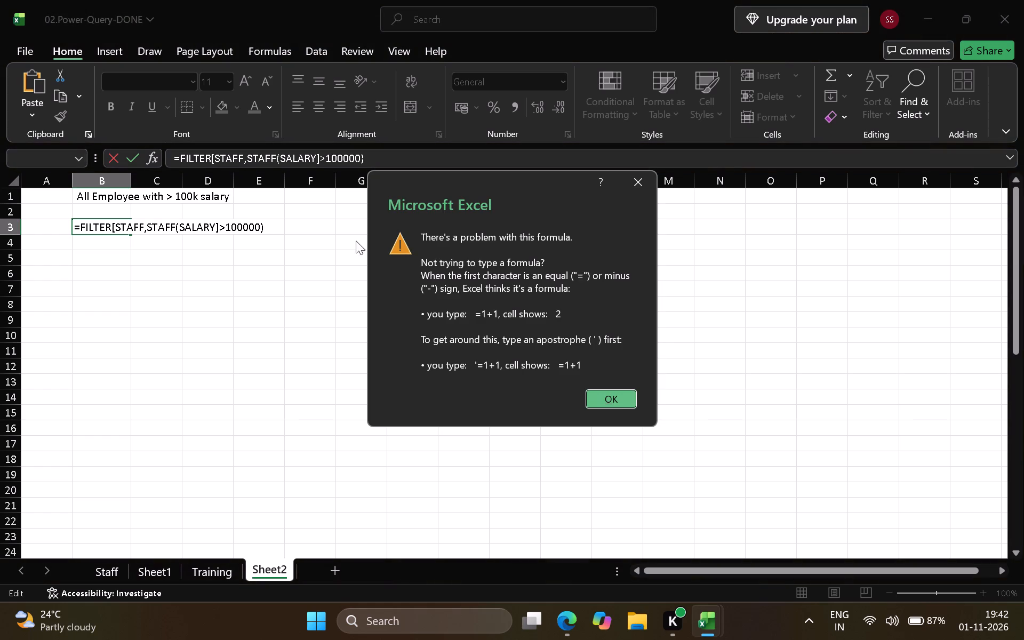
{"action": "left_click", "coordinate": [621, 394]}
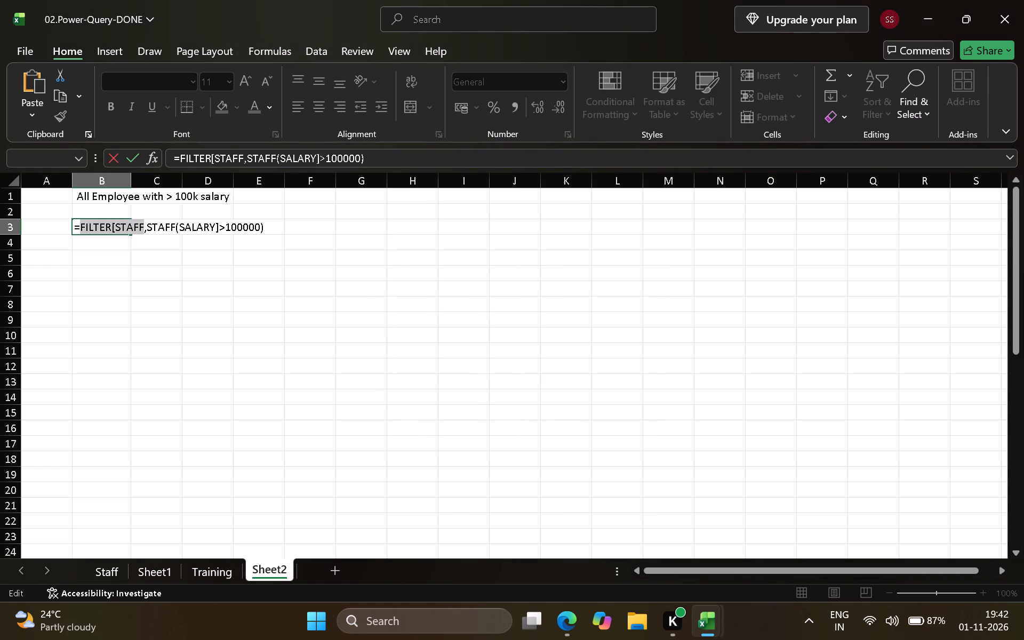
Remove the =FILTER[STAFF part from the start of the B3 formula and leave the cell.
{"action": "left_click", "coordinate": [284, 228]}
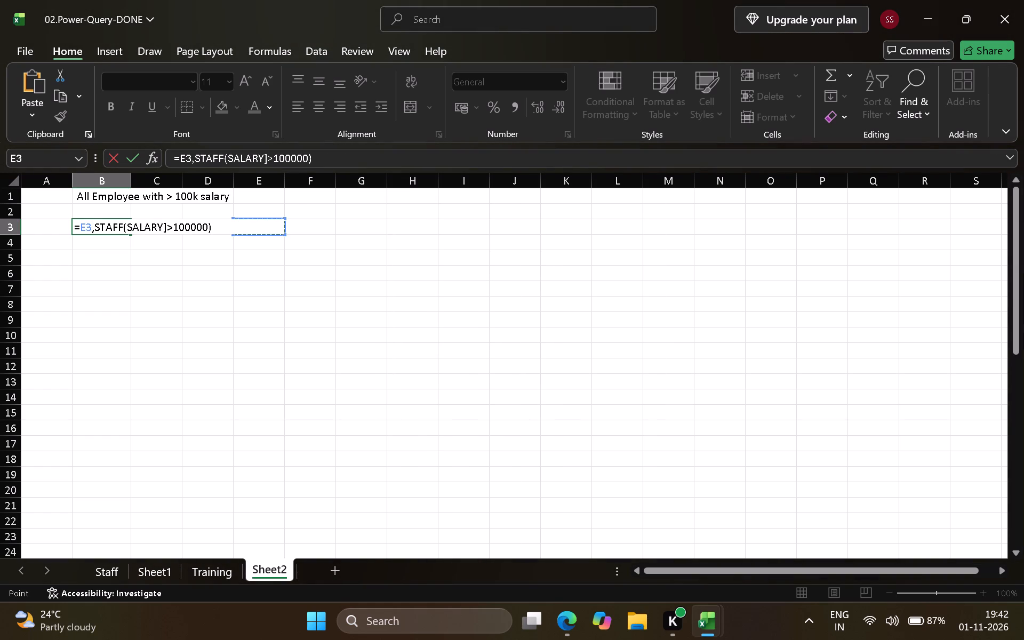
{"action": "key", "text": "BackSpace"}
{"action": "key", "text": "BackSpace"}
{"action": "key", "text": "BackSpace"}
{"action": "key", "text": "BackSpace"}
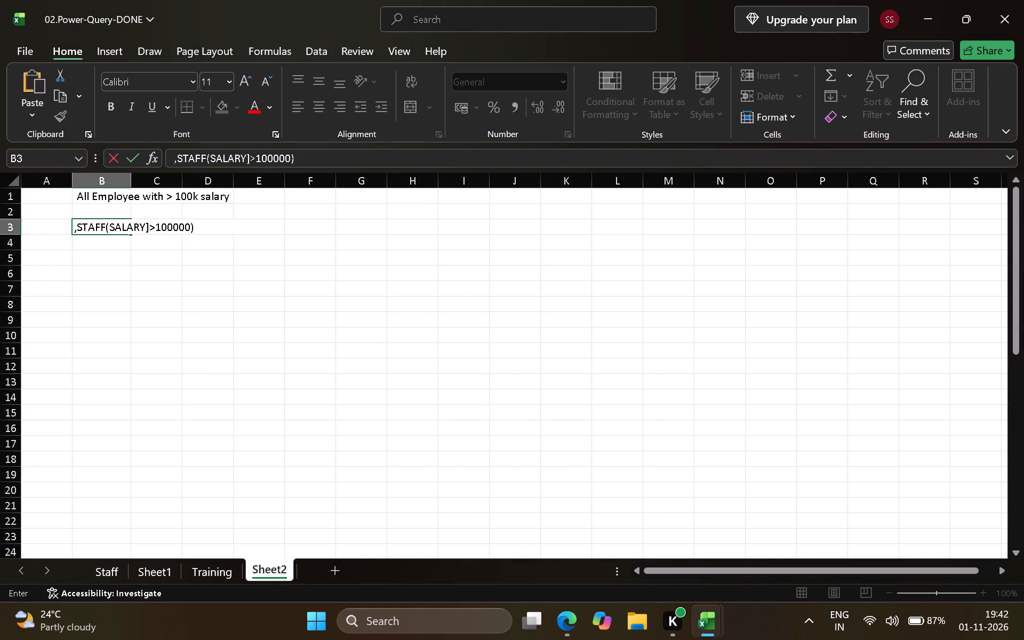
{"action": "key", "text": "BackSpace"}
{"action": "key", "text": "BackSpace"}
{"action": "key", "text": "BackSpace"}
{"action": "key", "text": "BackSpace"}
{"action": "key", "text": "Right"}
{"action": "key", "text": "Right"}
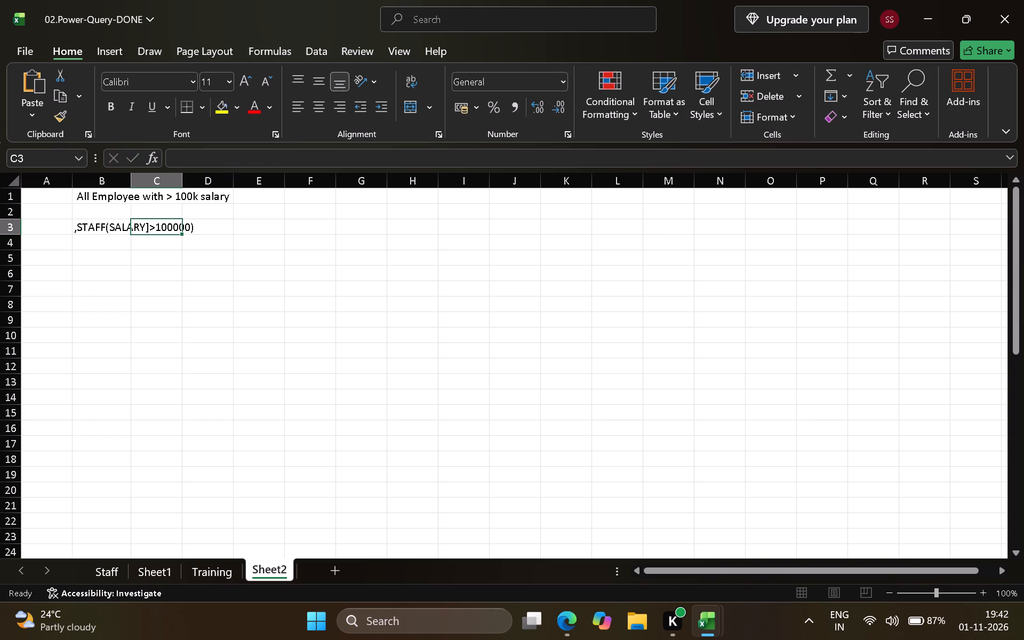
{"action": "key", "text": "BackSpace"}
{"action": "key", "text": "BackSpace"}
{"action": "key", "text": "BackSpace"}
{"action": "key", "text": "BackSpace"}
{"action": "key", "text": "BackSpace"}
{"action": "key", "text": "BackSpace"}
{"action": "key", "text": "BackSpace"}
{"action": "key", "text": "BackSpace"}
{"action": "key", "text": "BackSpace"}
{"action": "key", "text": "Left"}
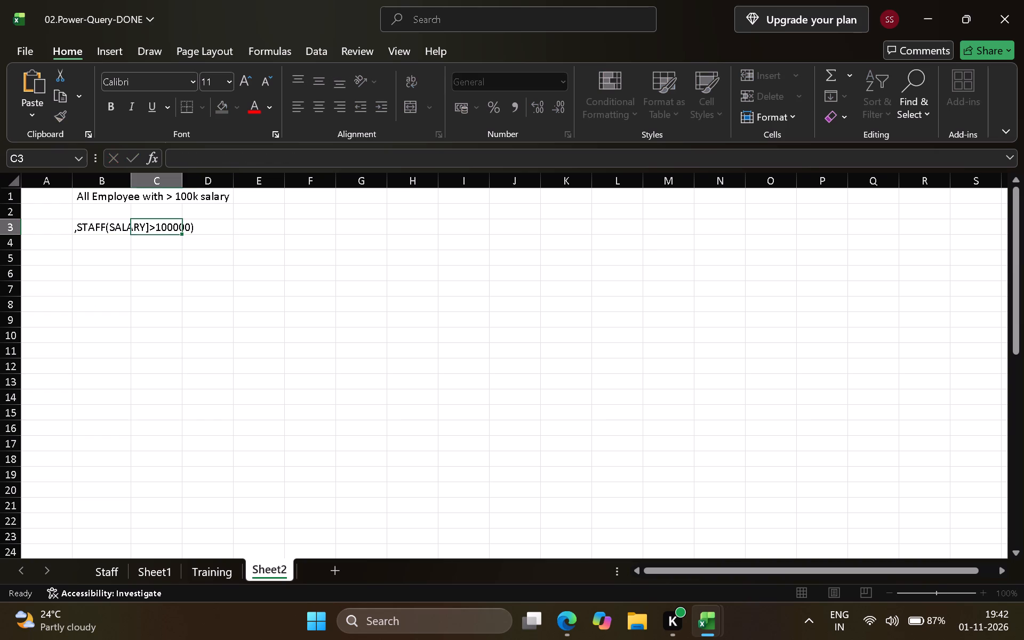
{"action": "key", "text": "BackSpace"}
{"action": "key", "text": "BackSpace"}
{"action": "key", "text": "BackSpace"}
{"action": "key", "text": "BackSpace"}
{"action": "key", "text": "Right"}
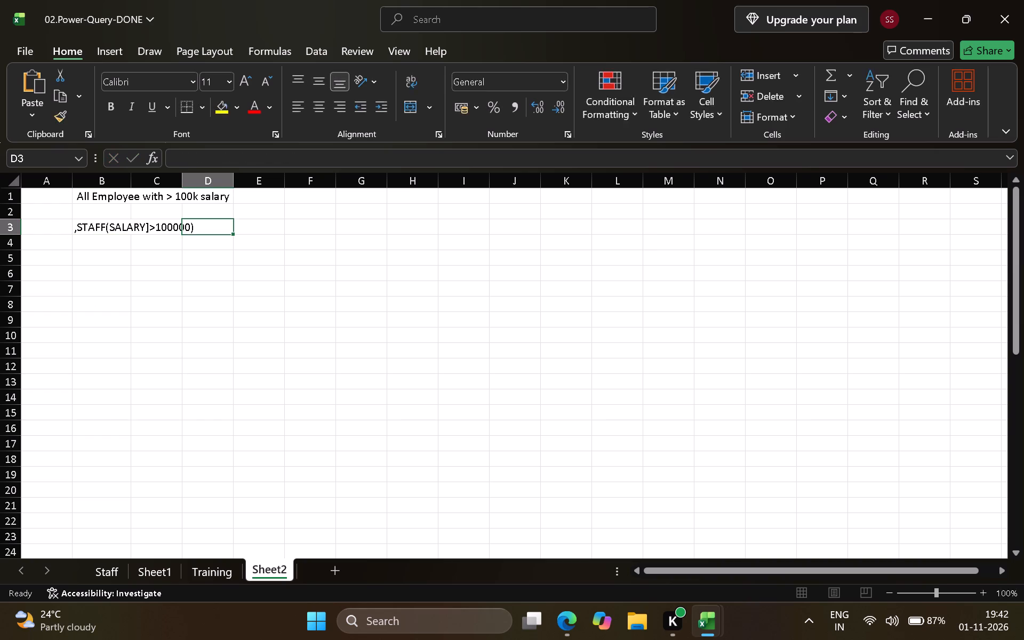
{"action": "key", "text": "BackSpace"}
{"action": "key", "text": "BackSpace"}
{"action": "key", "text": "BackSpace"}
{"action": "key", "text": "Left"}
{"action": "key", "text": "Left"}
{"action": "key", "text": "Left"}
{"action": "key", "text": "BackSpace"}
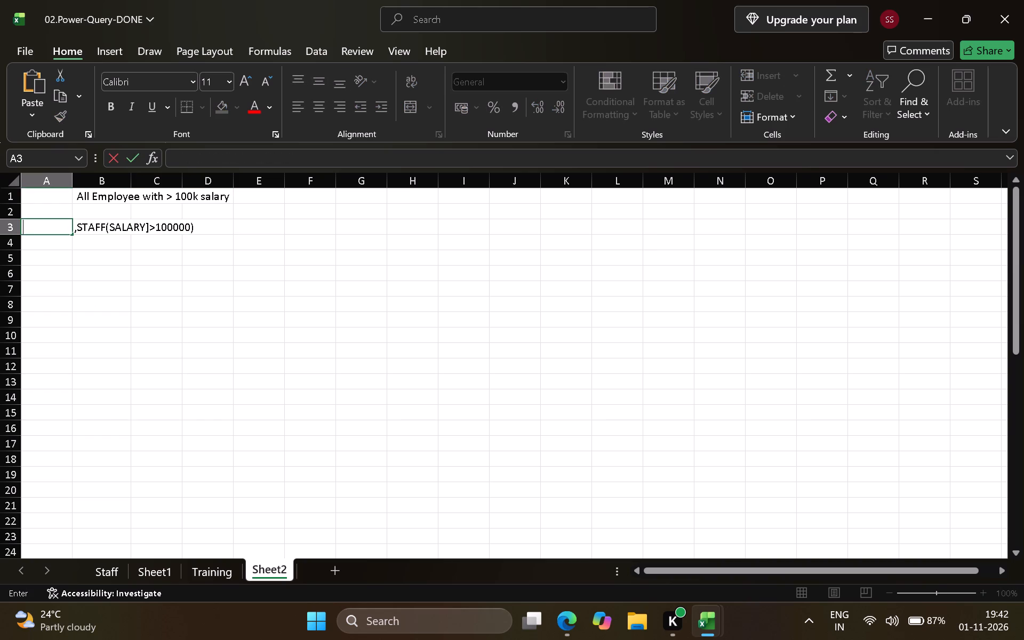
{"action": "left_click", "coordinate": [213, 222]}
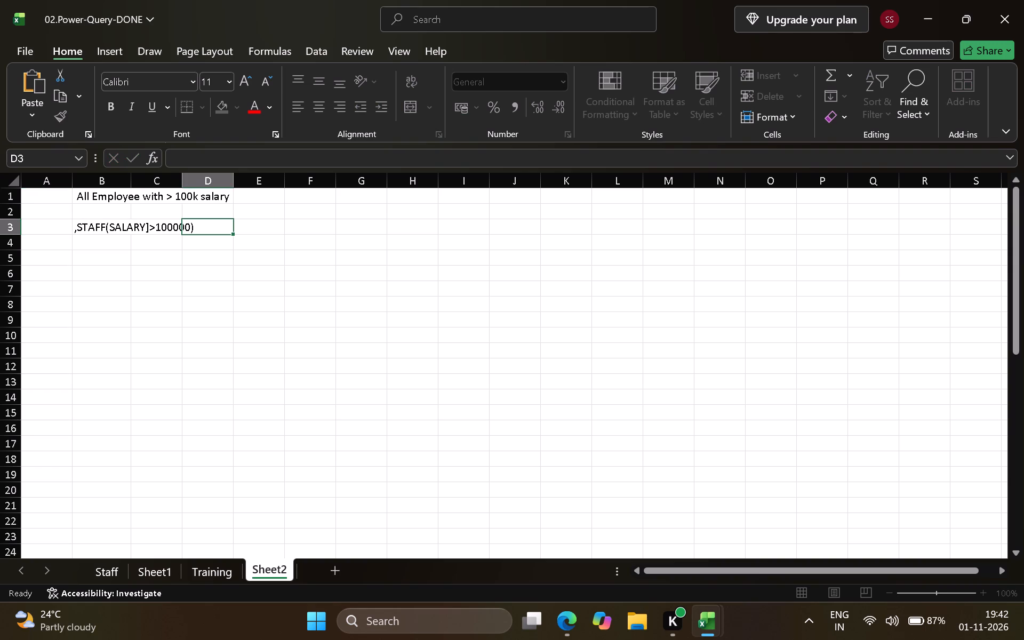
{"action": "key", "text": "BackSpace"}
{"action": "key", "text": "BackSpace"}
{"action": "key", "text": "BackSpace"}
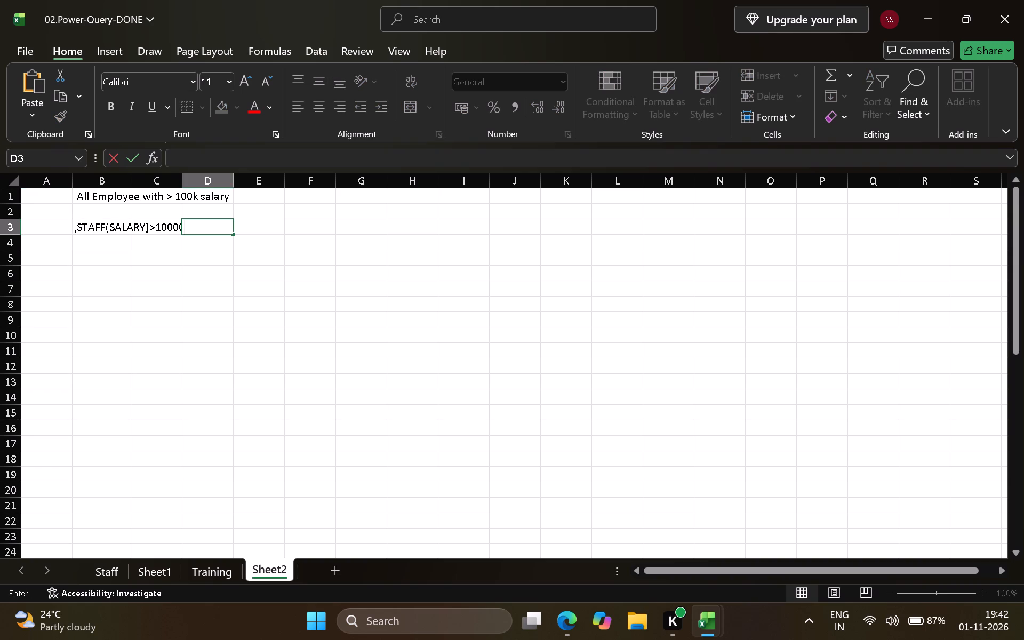
Clear all the remaining formula text from cell B3, leaving the cell open for editing.
{"action": "double_click", "coordinate": [75, 229]}
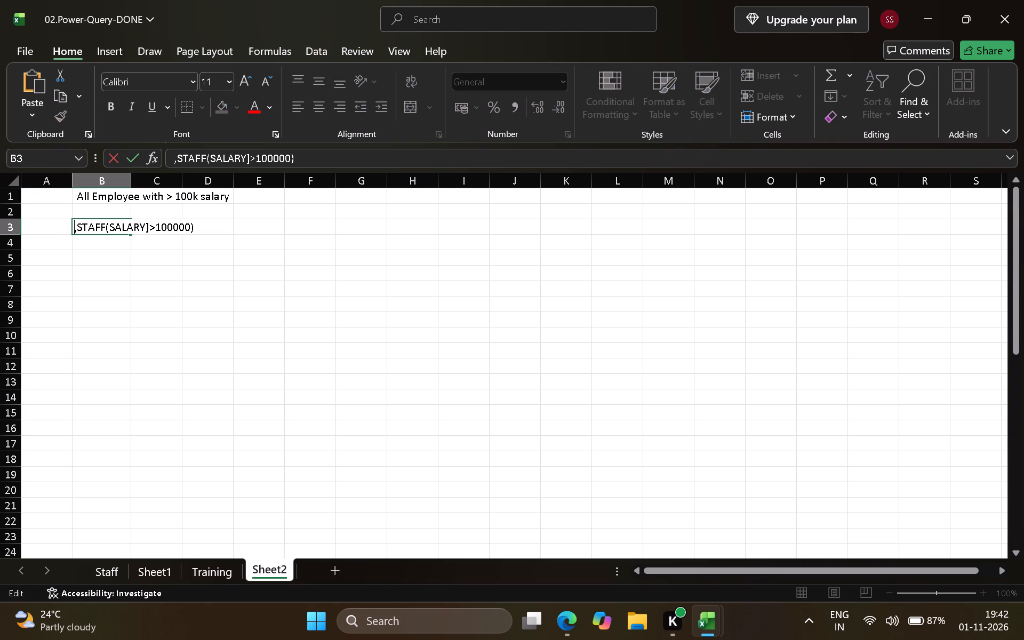
{"action": "key", "text": "BackSpace"}
{"action": "triple_click", "coordinate": [75, 229]}
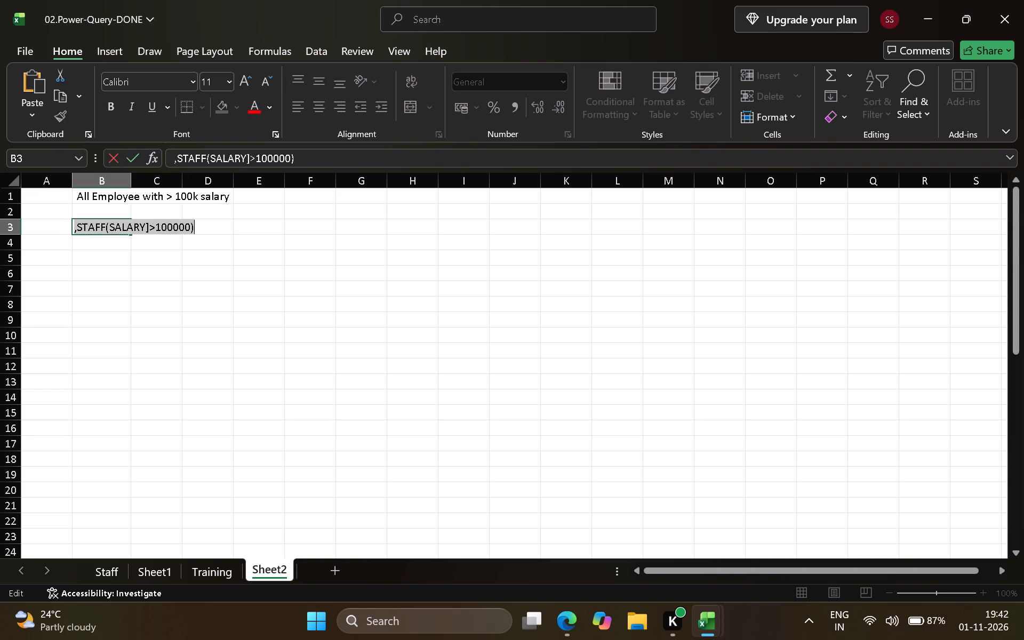
{"action": "double_click", "coordinate": [75, 229]}
{"action": "key", "text": "BackSpace"}
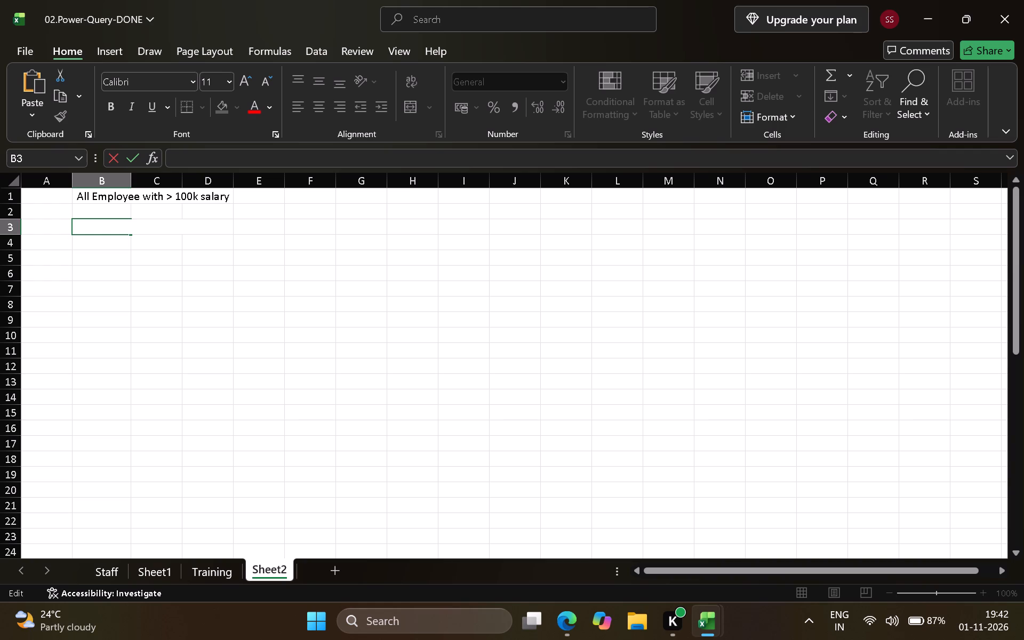
Enter the formula =FILTER(staff,staff[salary]>100000) in cell B3 to list the staff earning above 100000.
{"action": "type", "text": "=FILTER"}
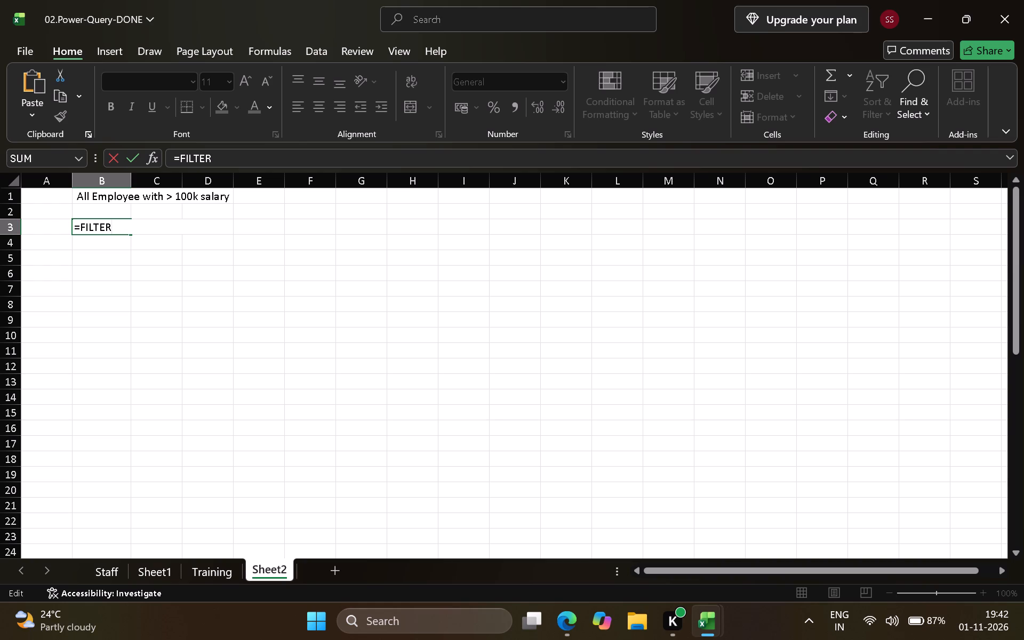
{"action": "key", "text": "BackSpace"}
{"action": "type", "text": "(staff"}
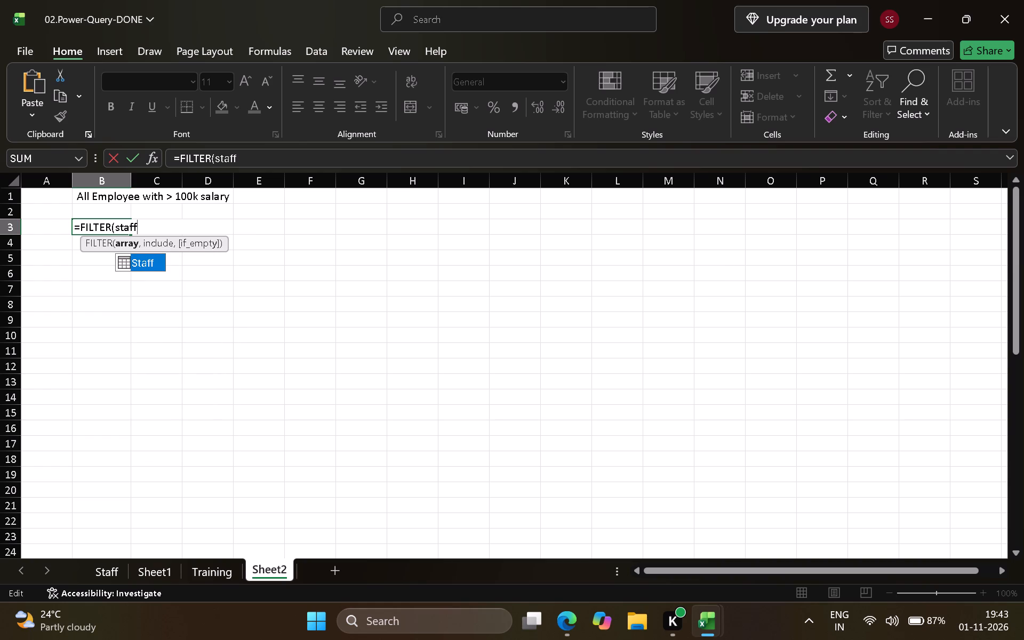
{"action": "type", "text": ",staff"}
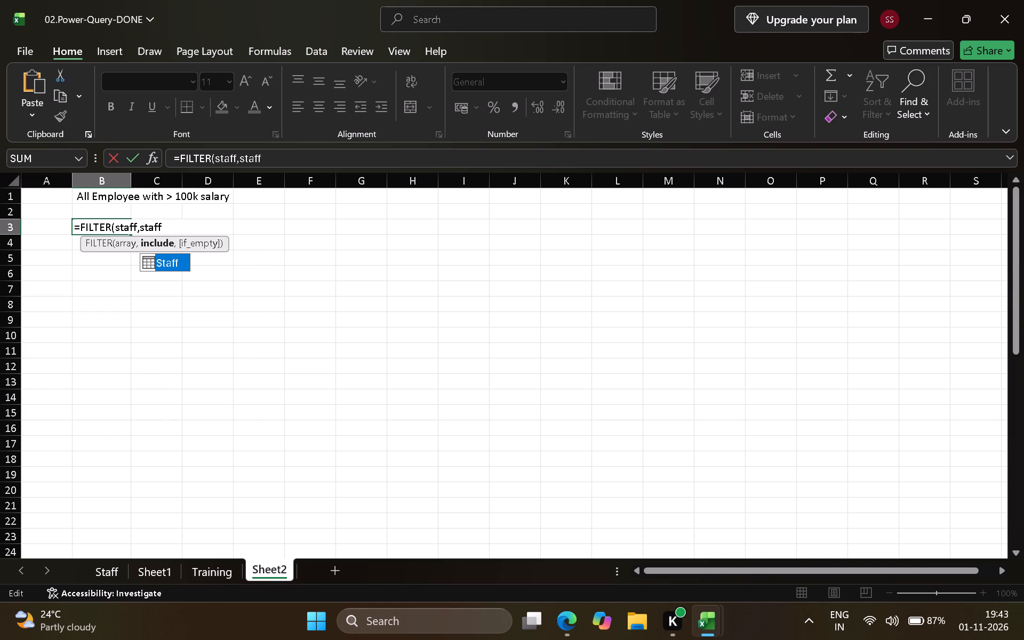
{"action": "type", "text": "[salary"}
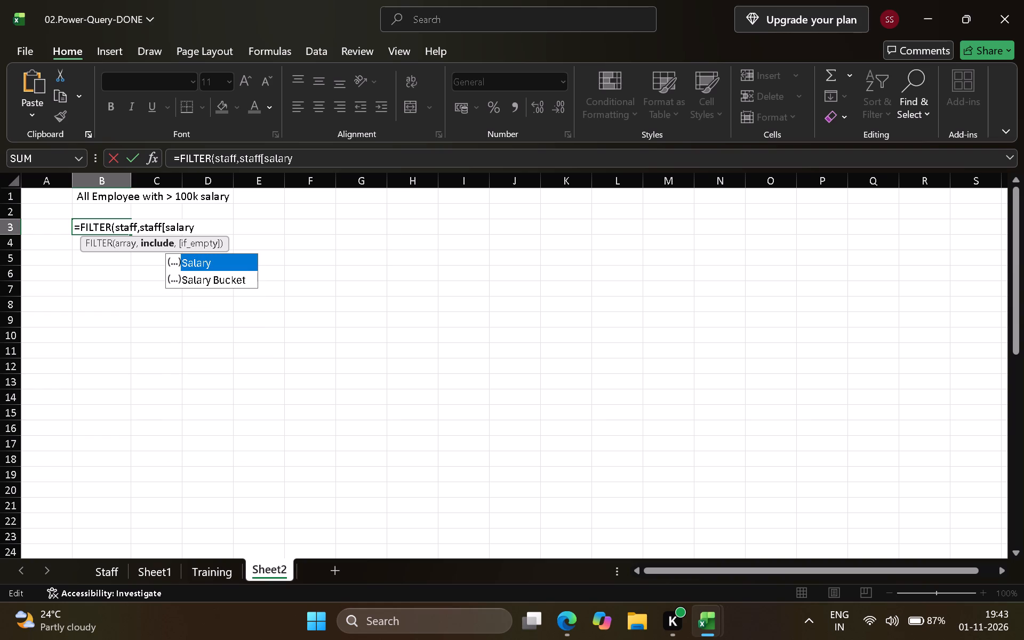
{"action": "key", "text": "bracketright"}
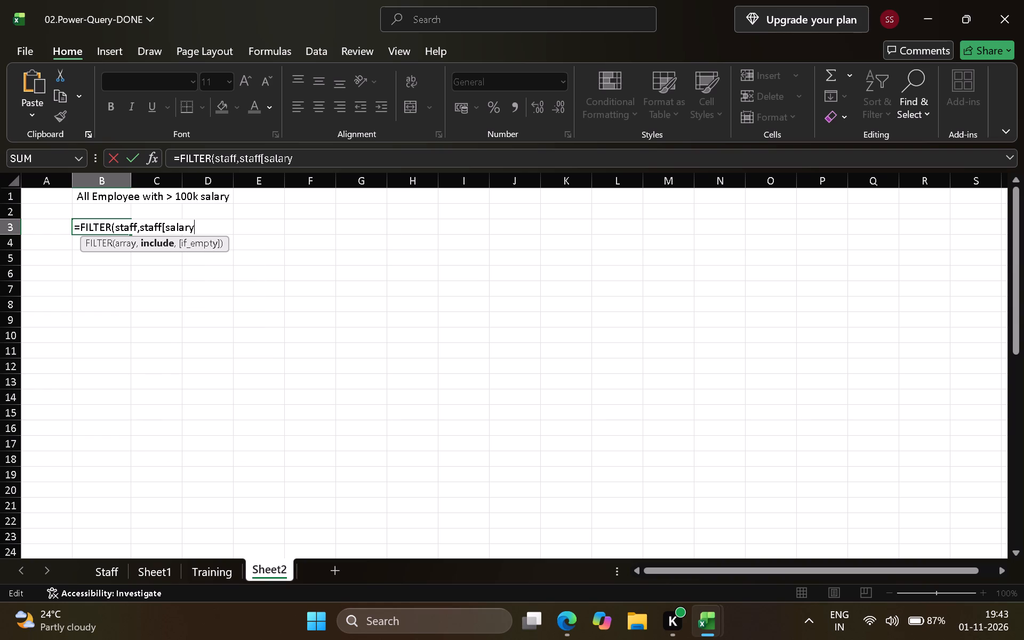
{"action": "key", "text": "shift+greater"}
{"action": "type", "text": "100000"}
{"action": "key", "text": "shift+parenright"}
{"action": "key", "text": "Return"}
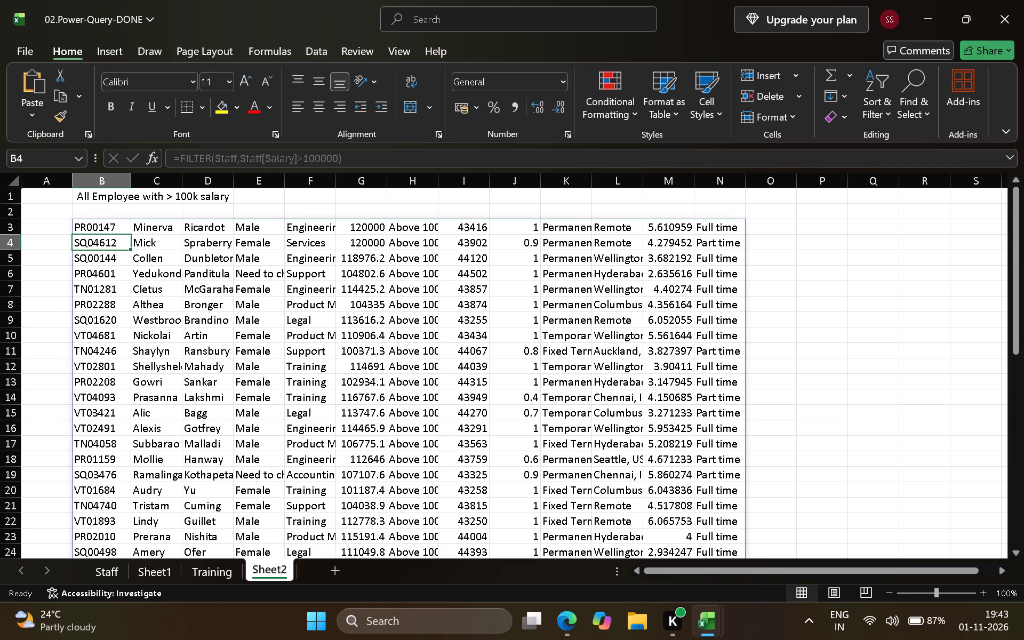
Look through the filtered staff rows on Sheet2 down to the end of the list and back.
{"action": "scroll", "coordinate": [572, 387], "scroll_direction": "down", "scroll_amount": 6}
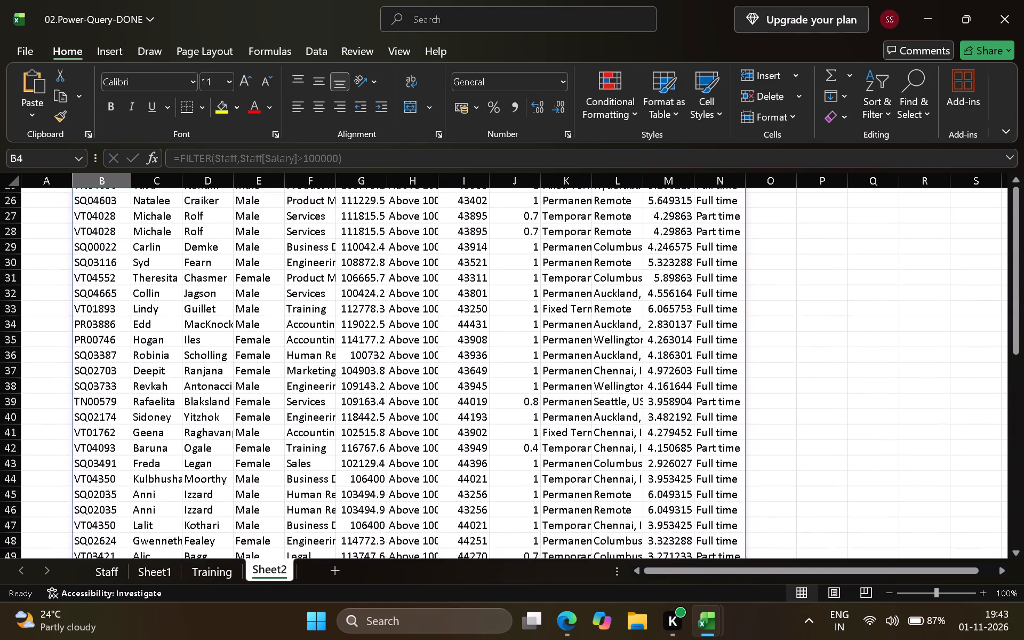
{"action": "scroll", "coordinate": [572, 387], "scroll_direction": "down", "scroll_amount": 4}
{"action": "scroll", "coordinate": [647, 449], "scroll_direction": "up", "scroll_amount": 7}
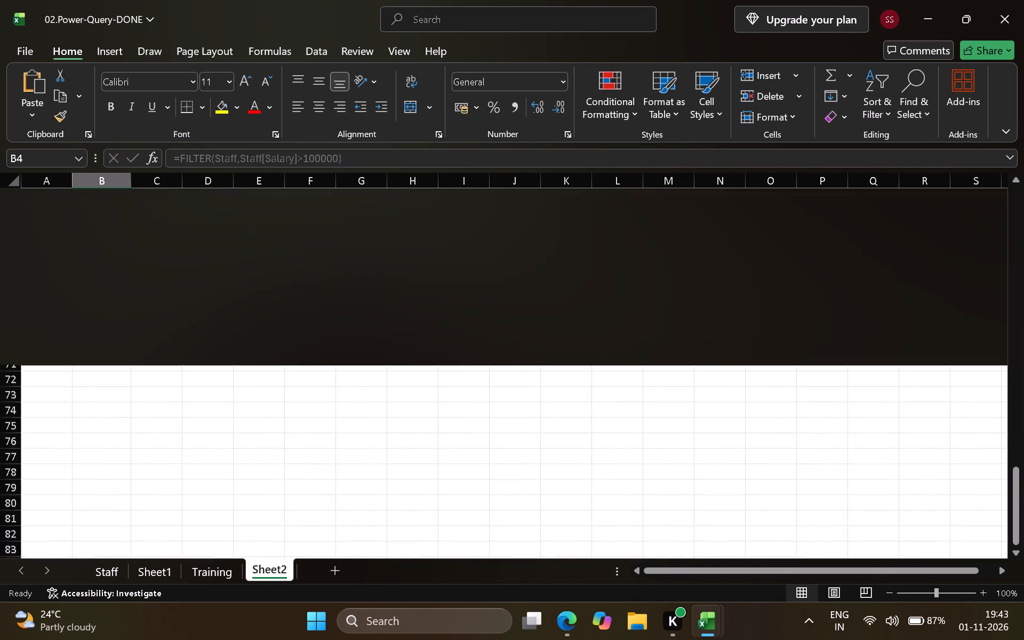
{"action": "scroll", "coordinate": [647, 449], "scroll_direction": "up", "scroll_amount": 2}
{"action": "scroll", "coordinate": [647, 449], "scroll_direction": "right", "scroll_amount": 2}
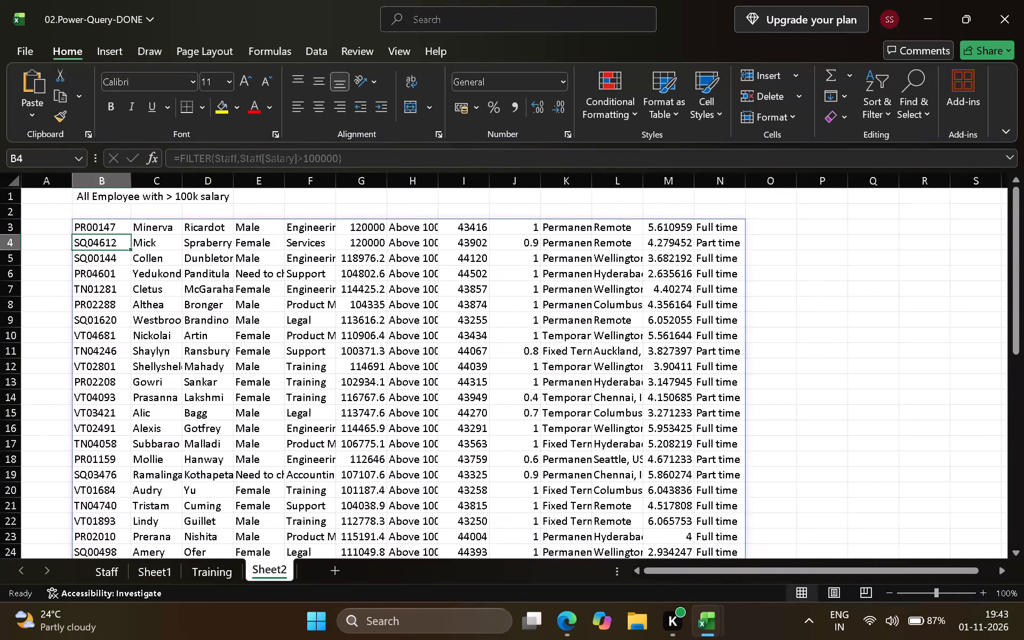
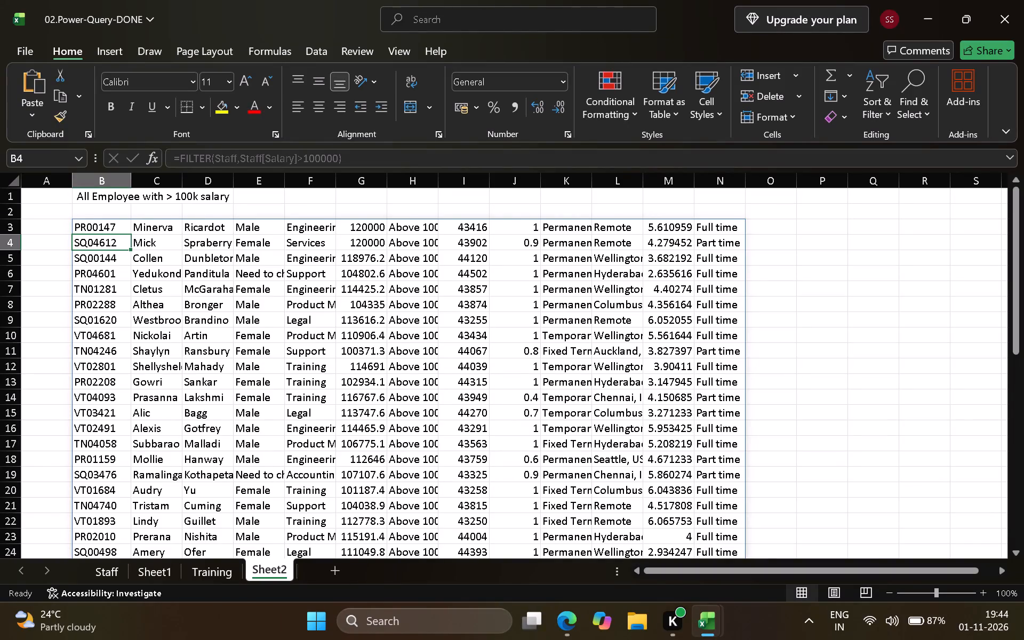
Widen column H on Sheet2 so the full "Above 100k" text fits in its cells.
{"action": "left_click", "coordinate": [437, 179]}
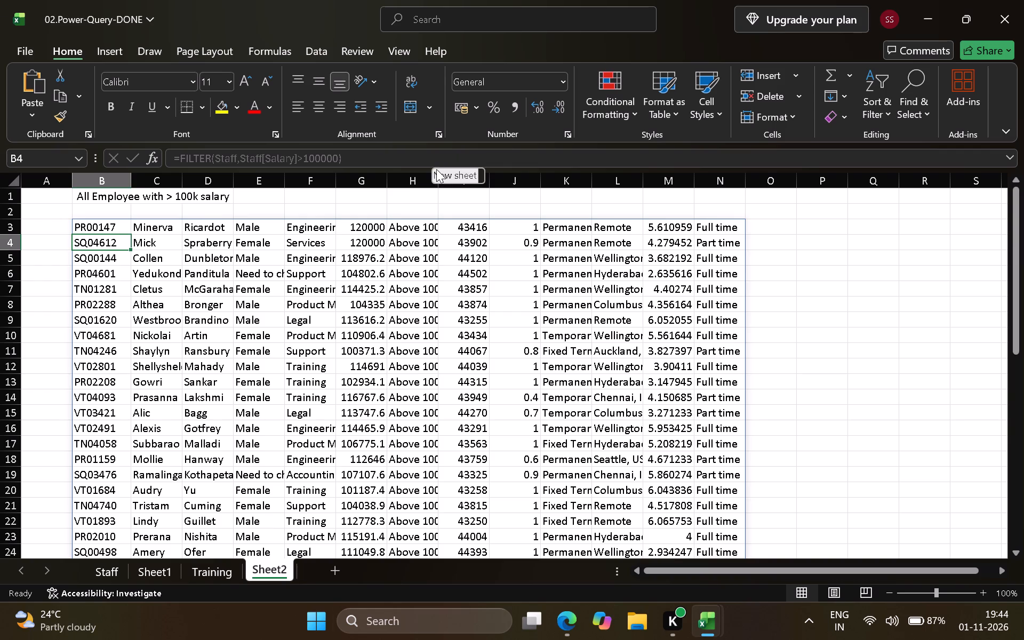
{"action": "left_click", "coordinate": [438, 221]}
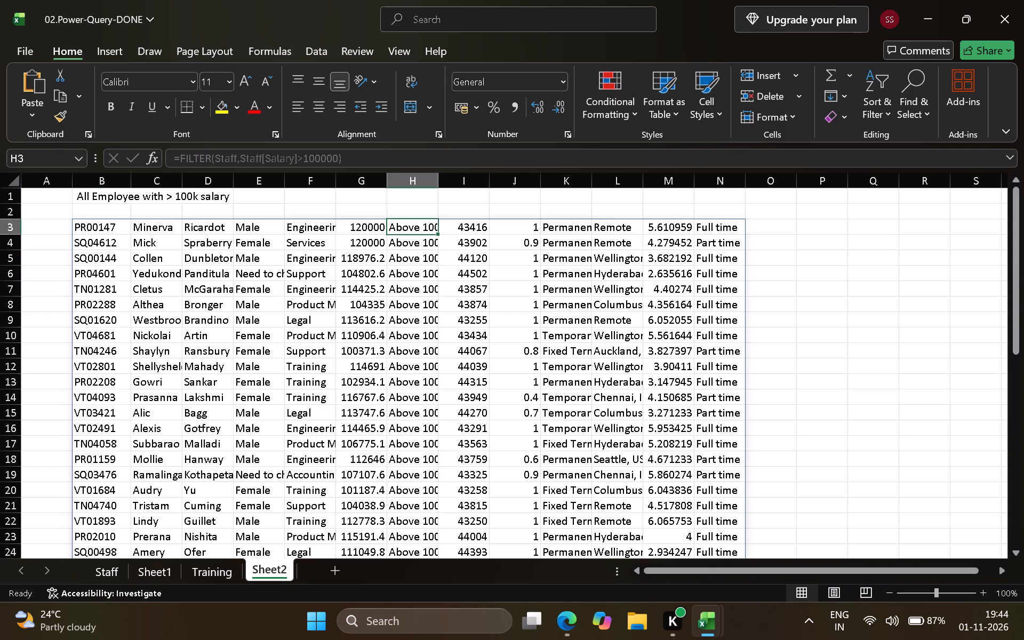
{"action": "left_click_drag", "start_coordinate": [437, 217], "coordinate": [444, 215]}
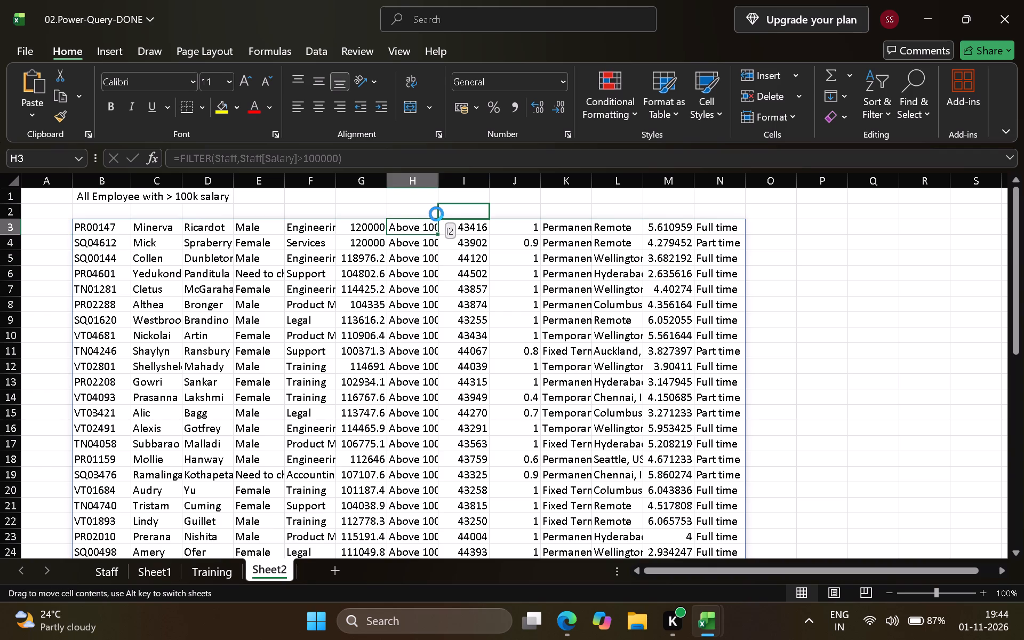
{"action": "left_click", "coordinate": [438, 214]}
{"action": "left_click_drag", "start_coordinate": [437, 213], "coordinate": [444, 212]}
{"action": "left_click", "coordinate": [434, 209]}
{"action": "left_click_drag", "start_coordinate": [437, 206], "coordinate": [439, 206]}
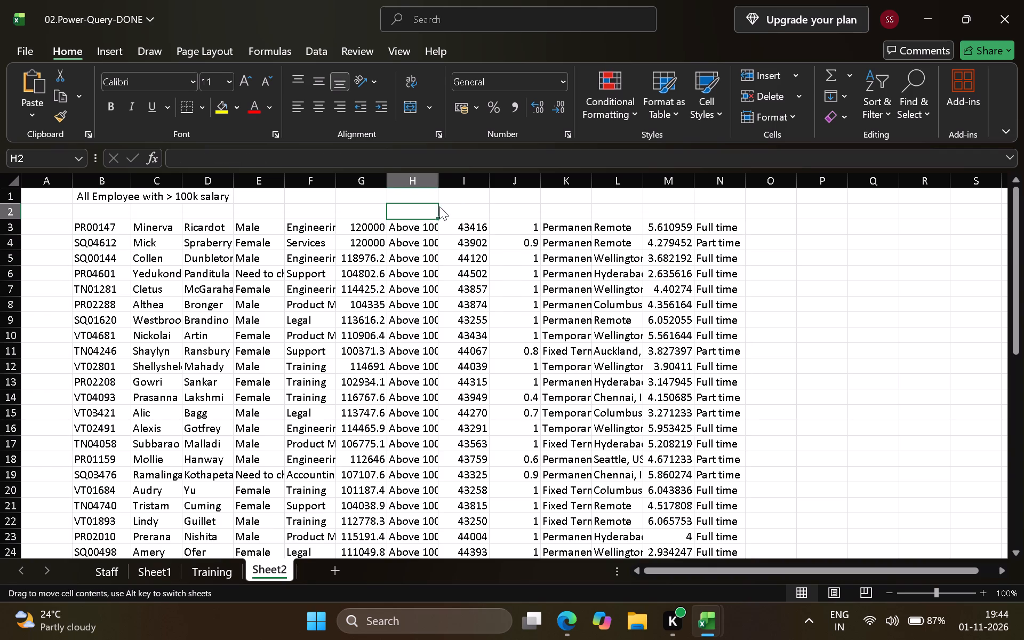
{"action": "left_click_drag", "start_coordinate": [439, 206], "coordinate": [442, 206]}
{"action": "left_click", "coordinate": [437, 201]}
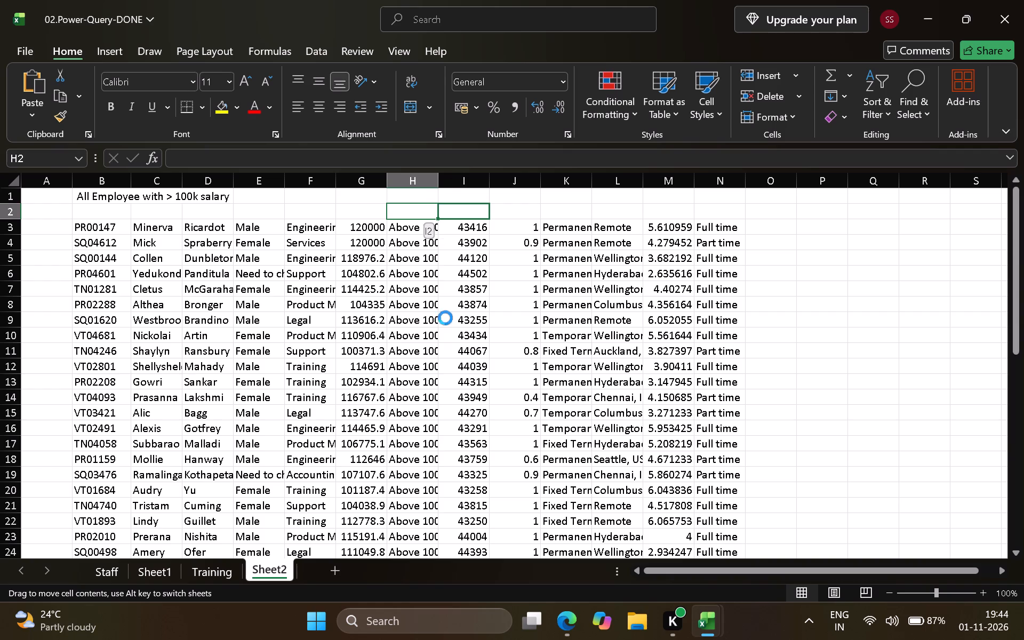
{"action": "left_click", "coordinate": [441, 356]}
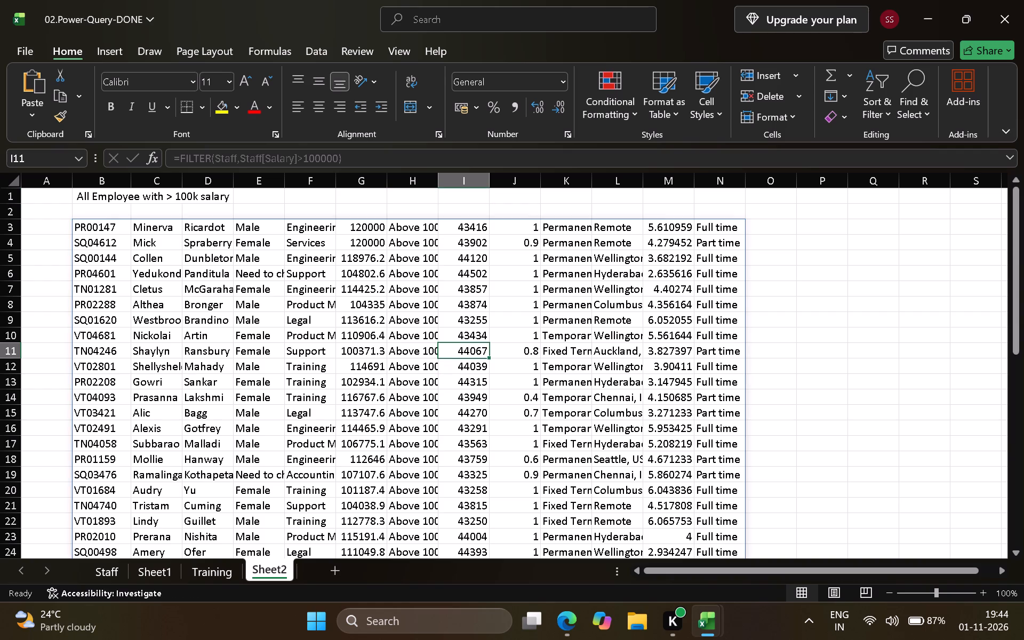
{"action": "left_click", "coordinate": [438, 172]}
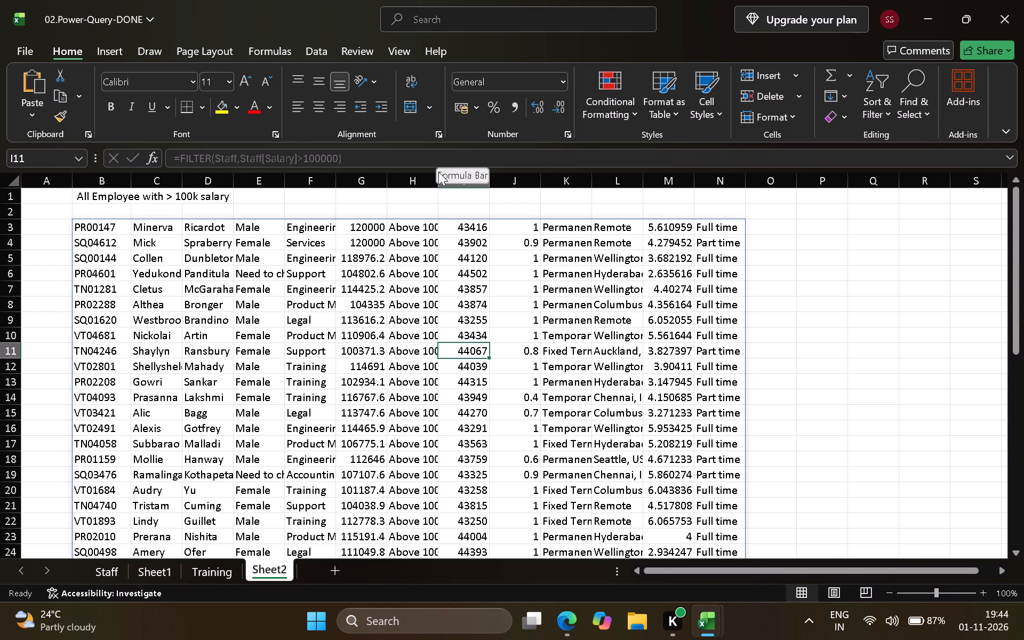
{"action": "left_click", "coordinate": [431, 170]}
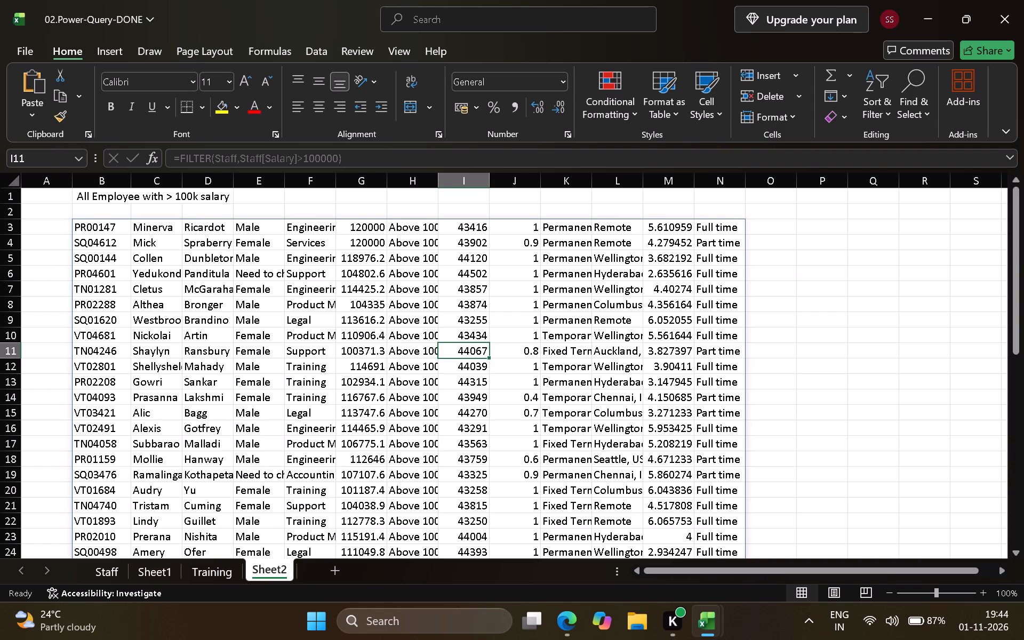
{"action": "left_click_drag", "start_coordinate": [438, 177], "coordinate": [445, 178]}
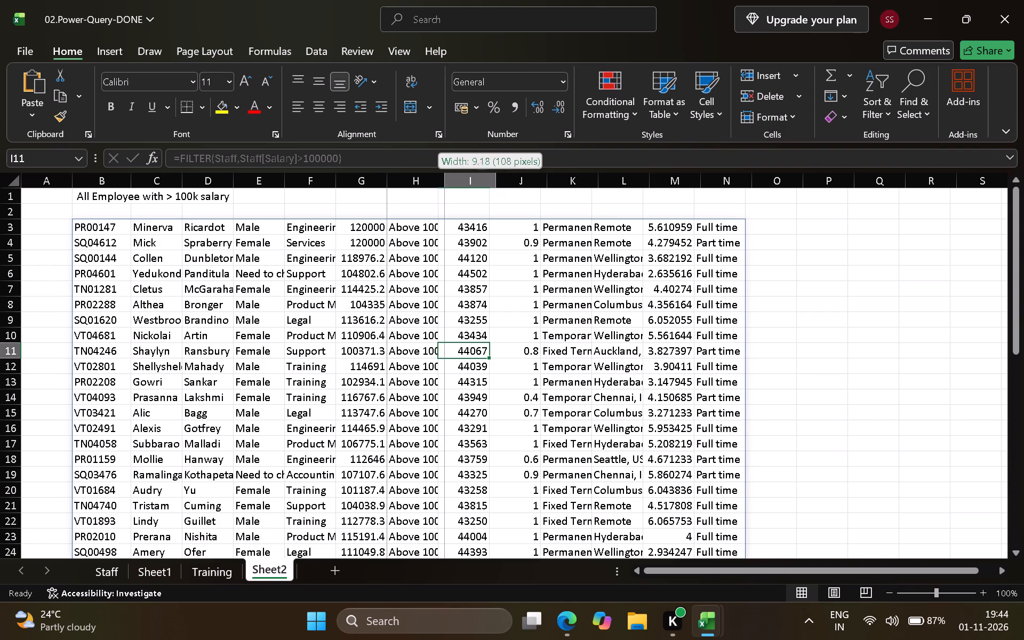
{"action": "left_click_drag", "start_coordinate": [445, 178], "coordinate": [453, 178]}
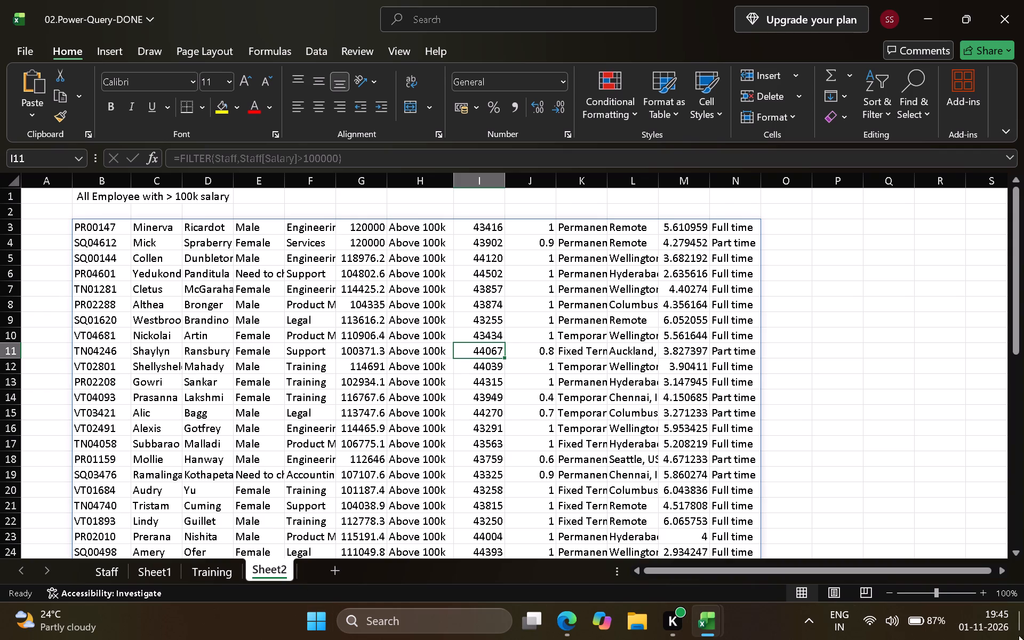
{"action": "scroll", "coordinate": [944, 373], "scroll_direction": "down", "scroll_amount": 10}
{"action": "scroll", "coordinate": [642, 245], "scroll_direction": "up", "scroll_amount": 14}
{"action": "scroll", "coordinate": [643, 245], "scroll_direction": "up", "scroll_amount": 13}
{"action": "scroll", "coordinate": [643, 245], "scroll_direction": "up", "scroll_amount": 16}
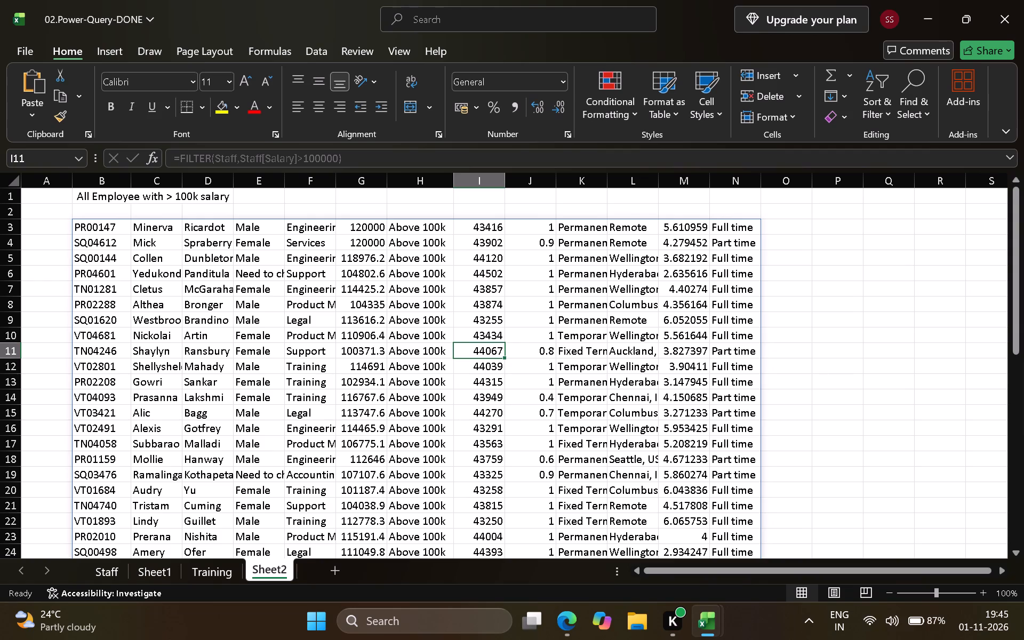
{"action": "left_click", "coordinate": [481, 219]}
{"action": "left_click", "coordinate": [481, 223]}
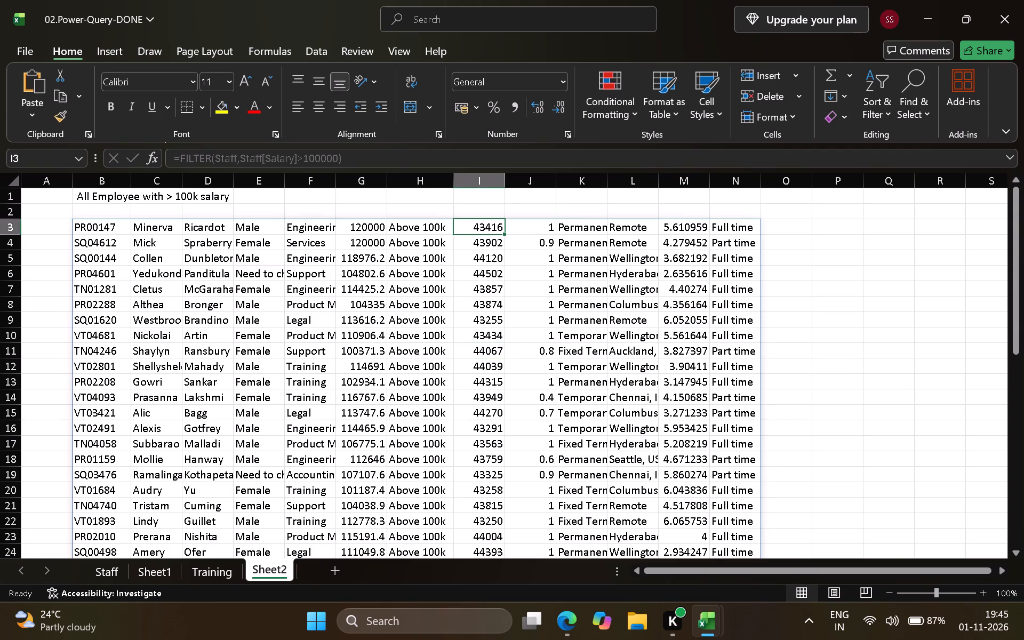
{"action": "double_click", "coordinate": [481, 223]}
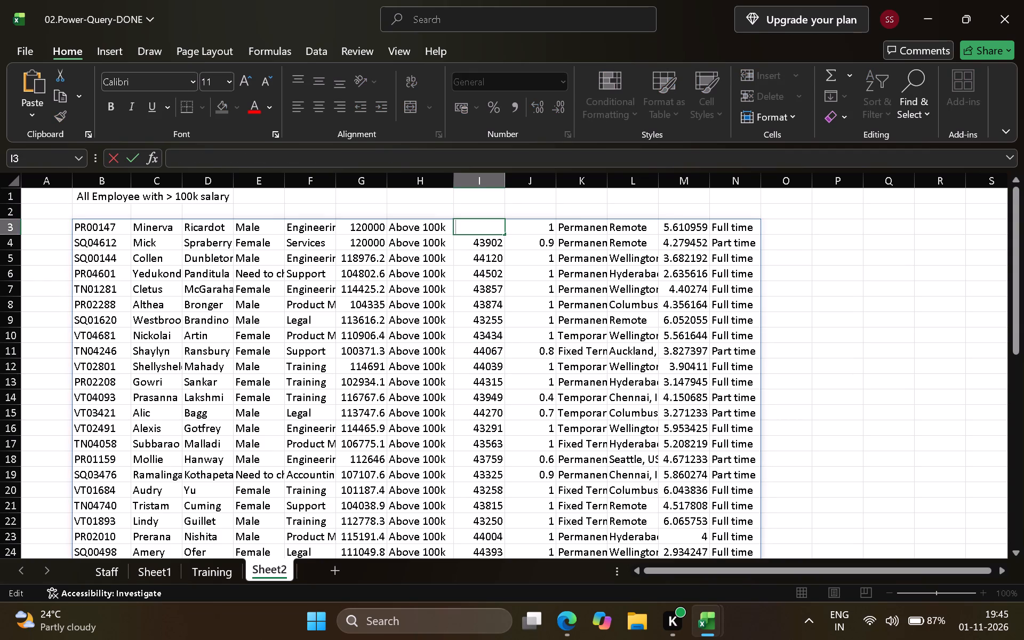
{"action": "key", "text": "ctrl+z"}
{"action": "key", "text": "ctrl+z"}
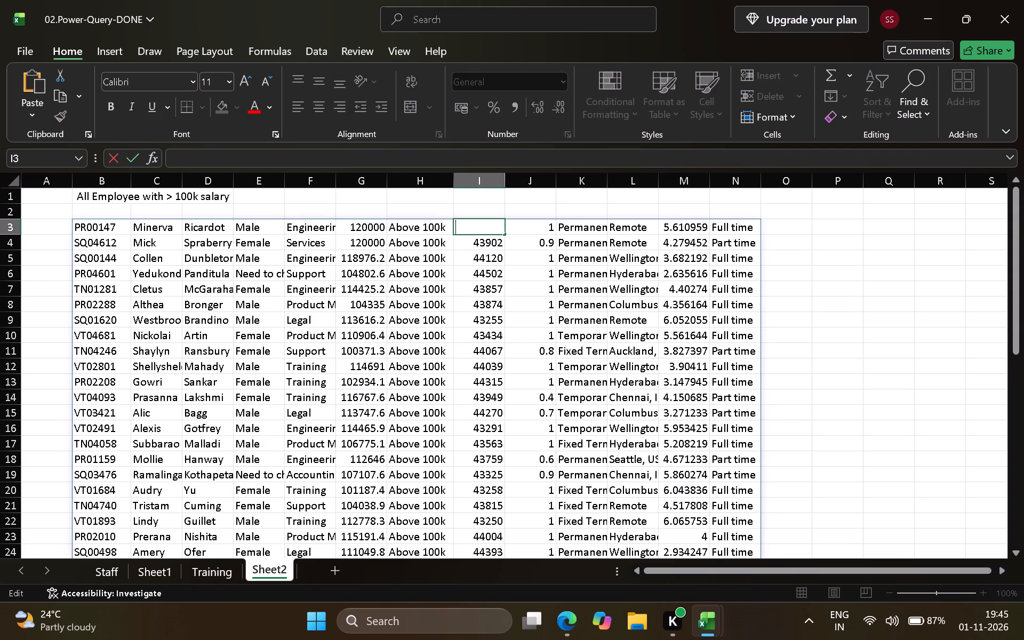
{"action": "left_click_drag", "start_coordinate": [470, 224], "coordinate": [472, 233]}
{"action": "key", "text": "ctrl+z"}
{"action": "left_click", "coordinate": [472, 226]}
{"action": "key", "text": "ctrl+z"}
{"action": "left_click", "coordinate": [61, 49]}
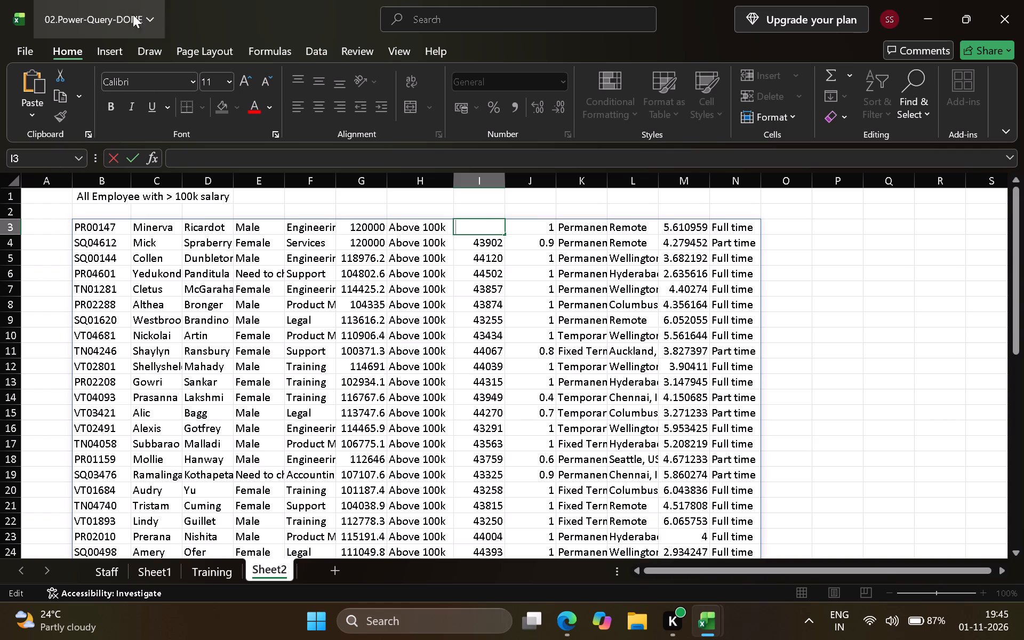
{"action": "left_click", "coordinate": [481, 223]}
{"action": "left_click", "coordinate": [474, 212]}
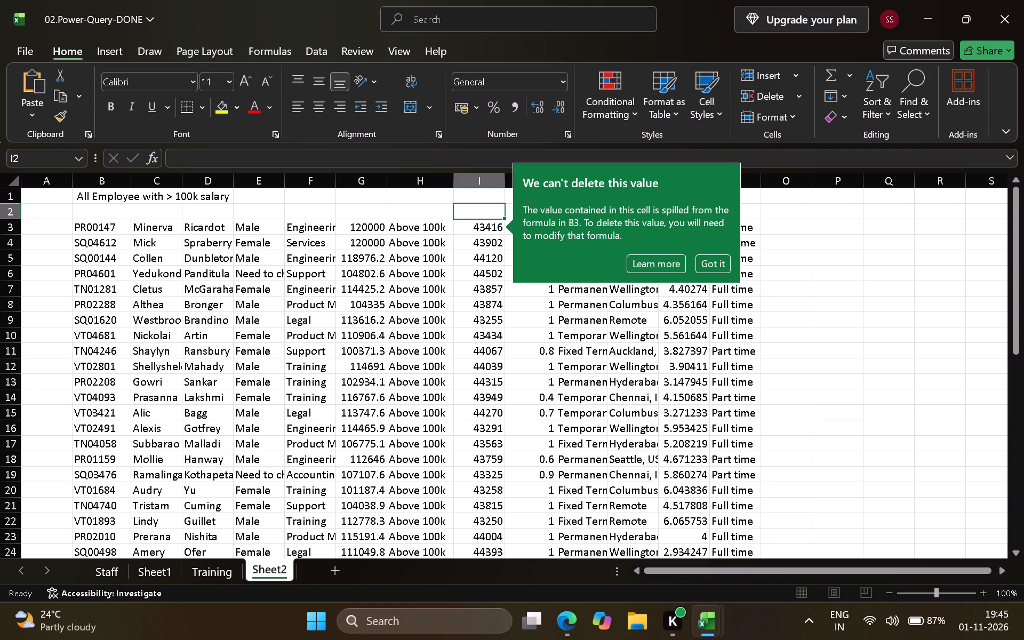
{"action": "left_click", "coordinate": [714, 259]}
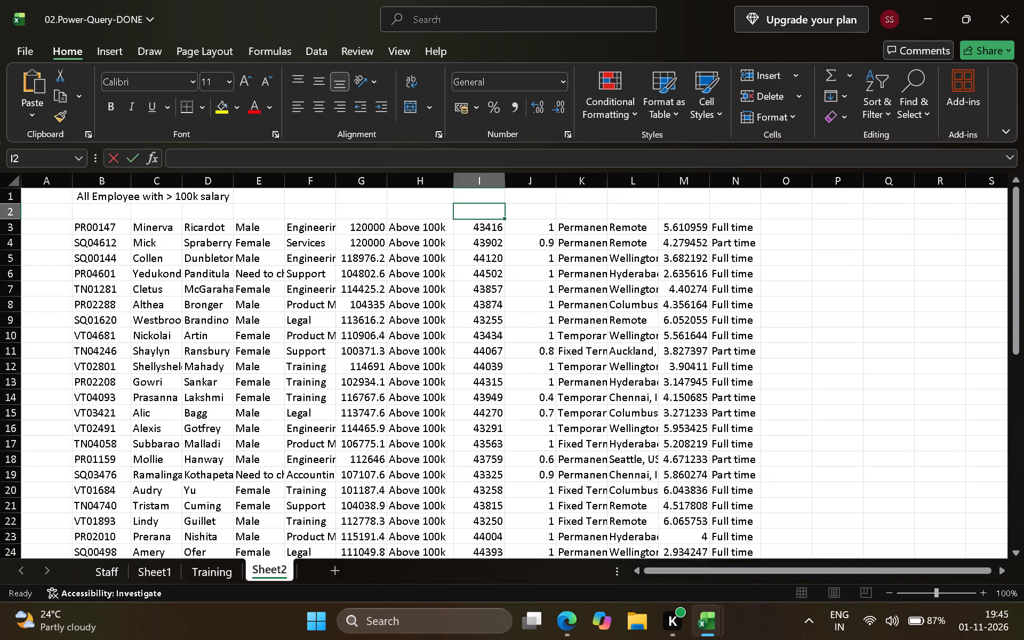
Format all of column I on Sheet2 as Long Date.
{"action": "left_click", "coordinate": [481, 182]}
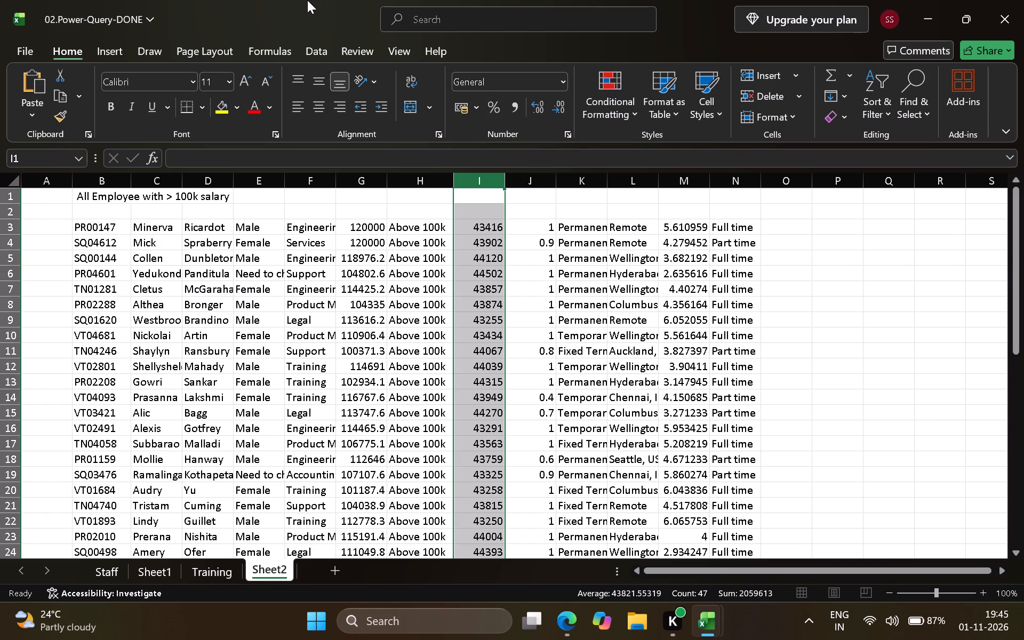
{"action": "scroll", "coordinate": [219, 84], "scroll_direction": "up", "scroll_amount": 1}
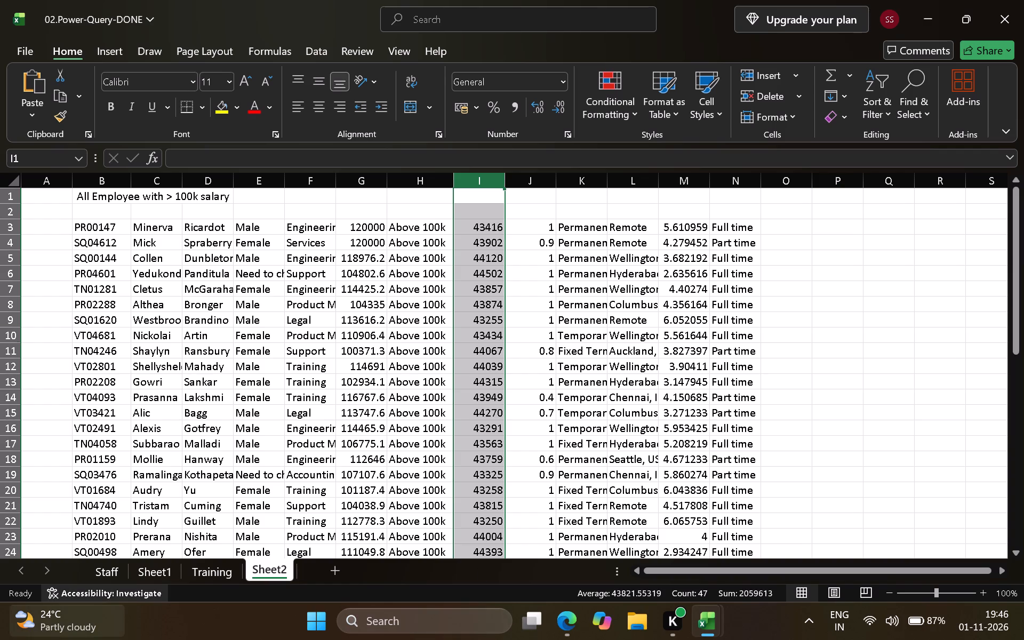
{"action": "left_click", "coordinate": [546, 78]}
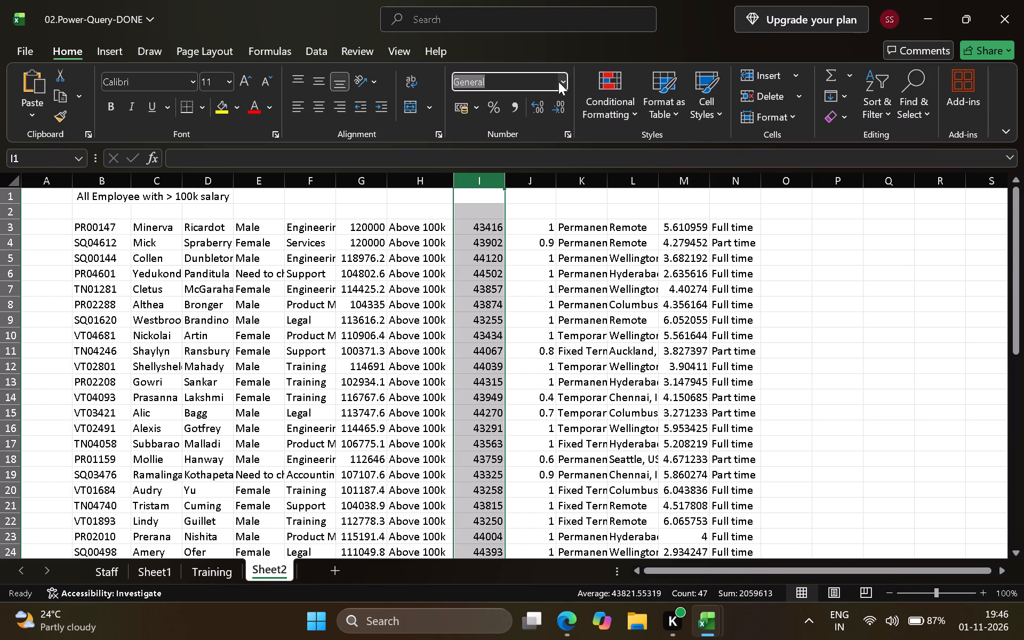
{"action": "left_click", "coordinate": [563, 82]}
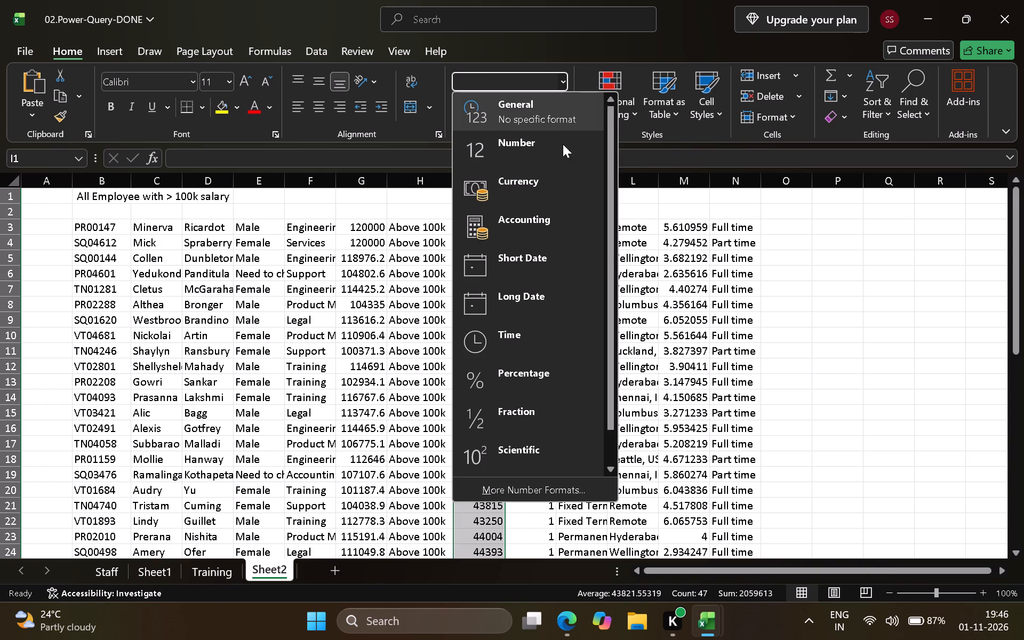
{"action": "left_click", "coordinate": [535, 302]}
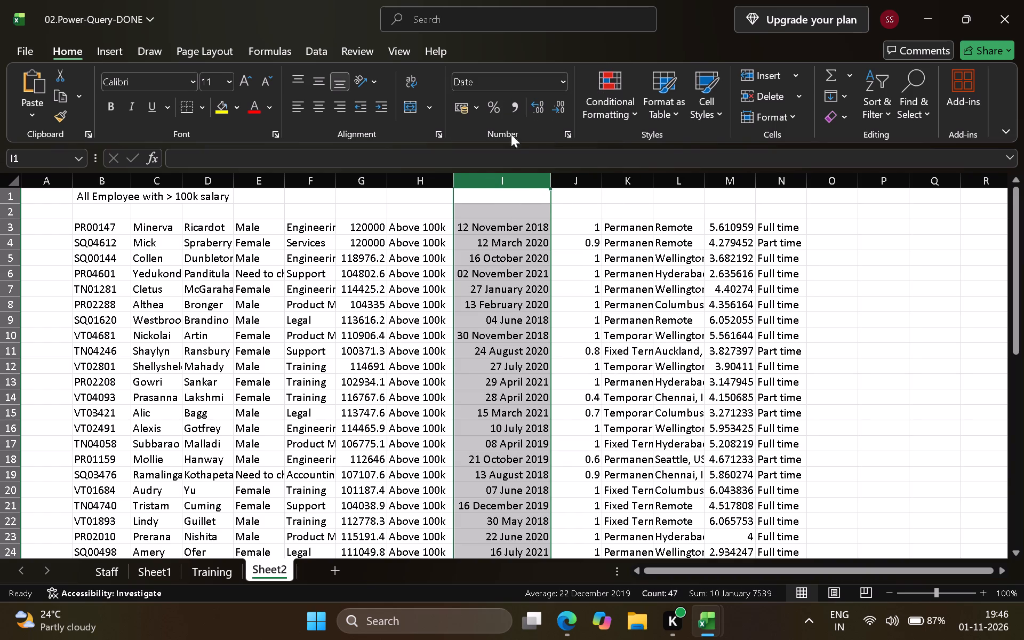
Change the number format of column I to Short Date.
{"action": "left_click", "coordinate": [524, 80]}
{"action": "left_click", "coordinate": [561, 79]}
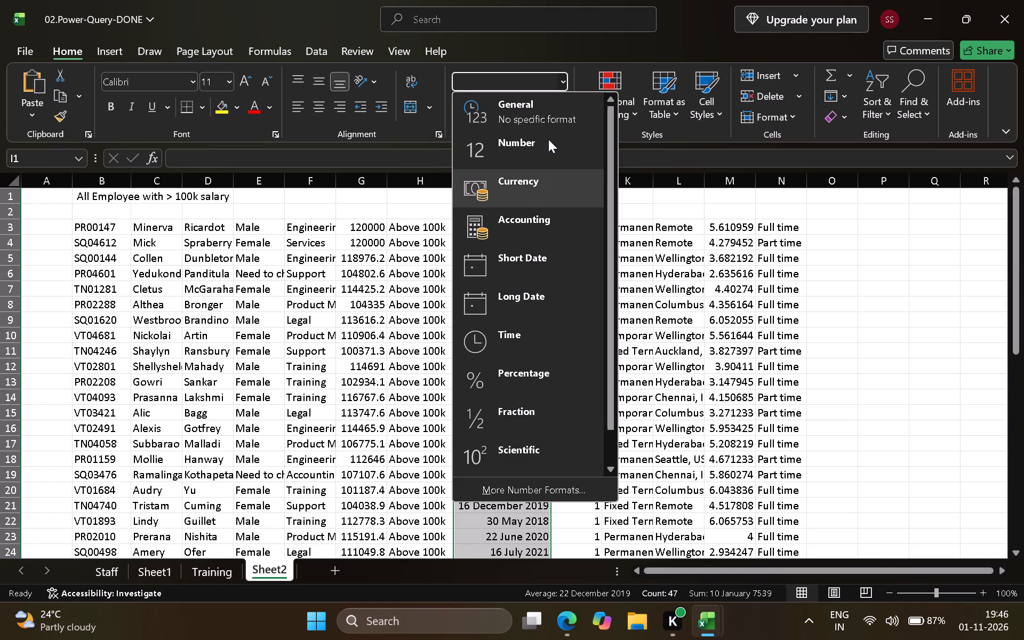
{"action": "scroll", "coordinate": [523, 370], "scroll_direction": "down", "scroll_amount": 9}
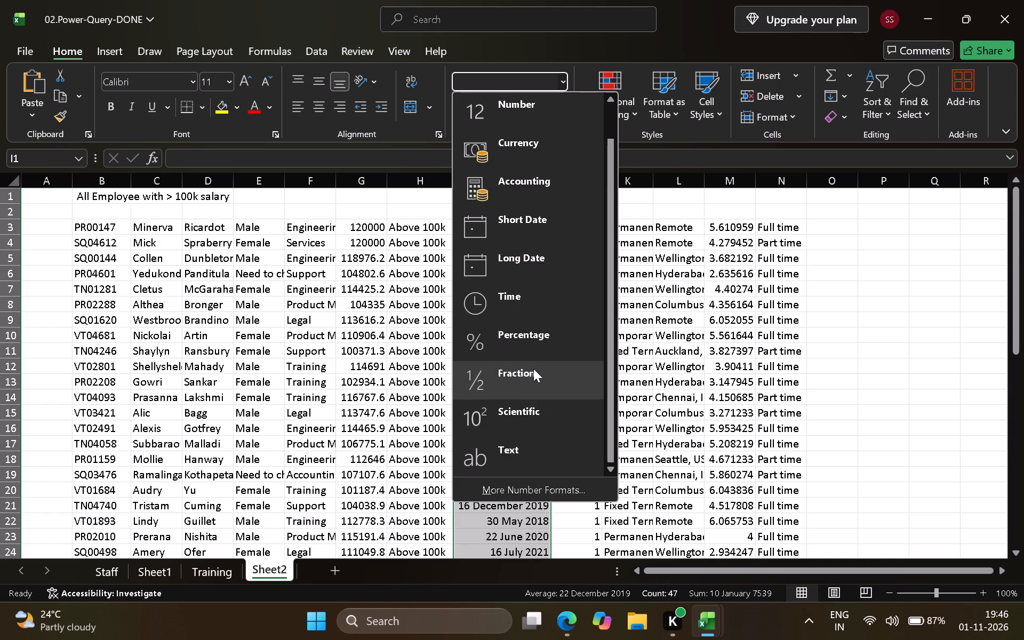
{"action": "scroll", "coordinate": [533, 369], "scroll_direction": "down", "scroll_amount": 1}
{"action": "scroll", "coordinate": [534, 369], "scroll_direction": "up", "scroll_amount": 11}
{"action": "left_click", "coordinate": [544, 256]}
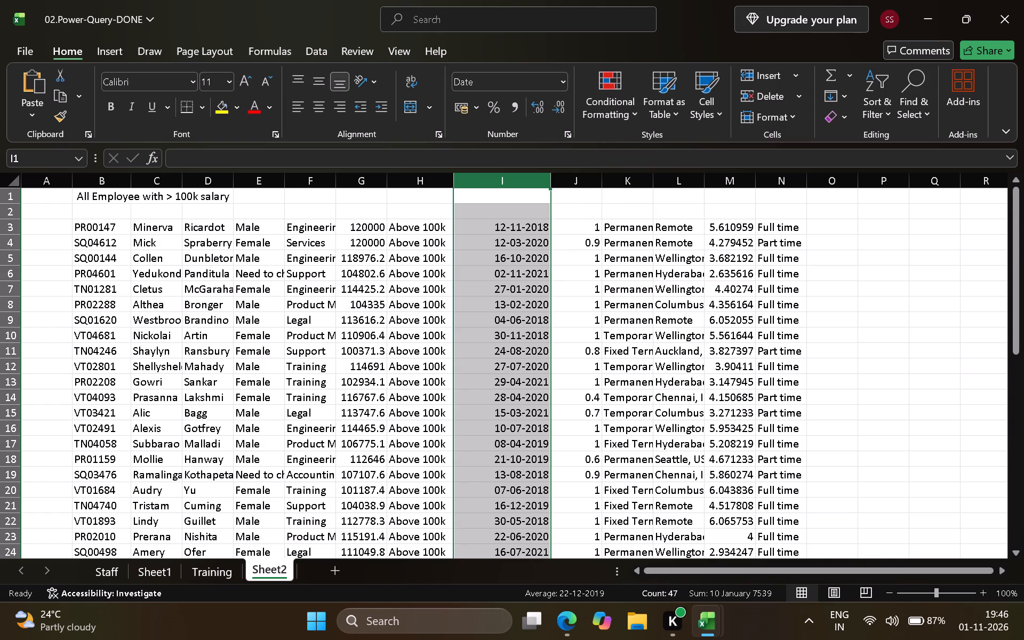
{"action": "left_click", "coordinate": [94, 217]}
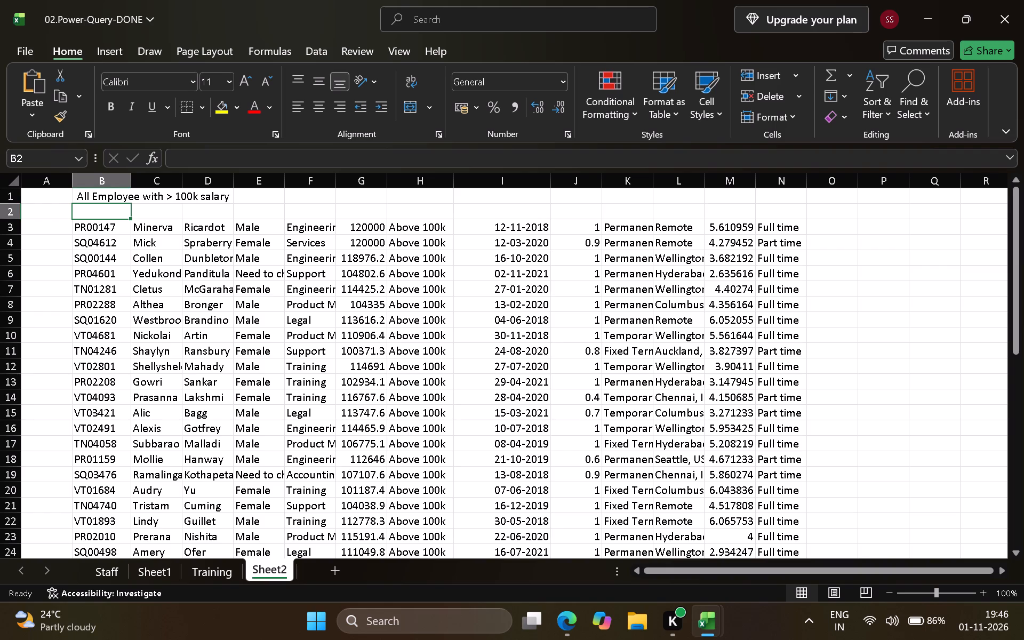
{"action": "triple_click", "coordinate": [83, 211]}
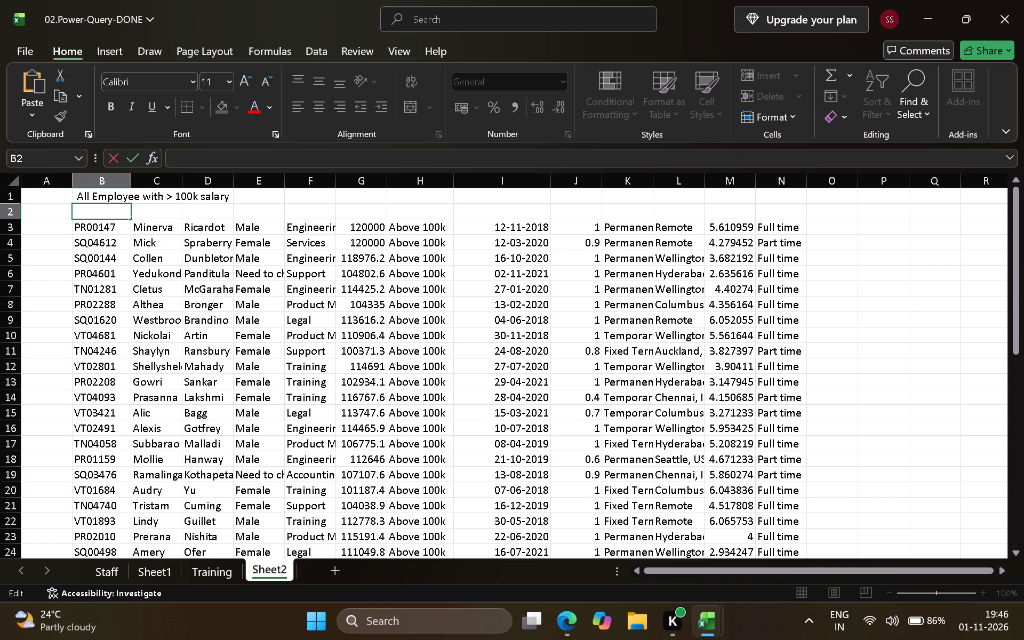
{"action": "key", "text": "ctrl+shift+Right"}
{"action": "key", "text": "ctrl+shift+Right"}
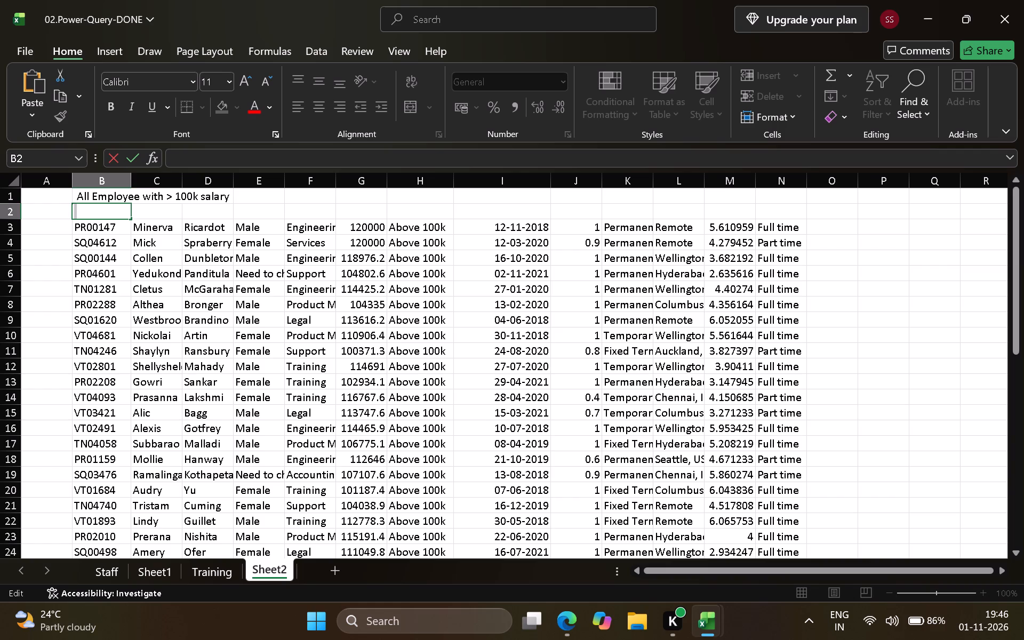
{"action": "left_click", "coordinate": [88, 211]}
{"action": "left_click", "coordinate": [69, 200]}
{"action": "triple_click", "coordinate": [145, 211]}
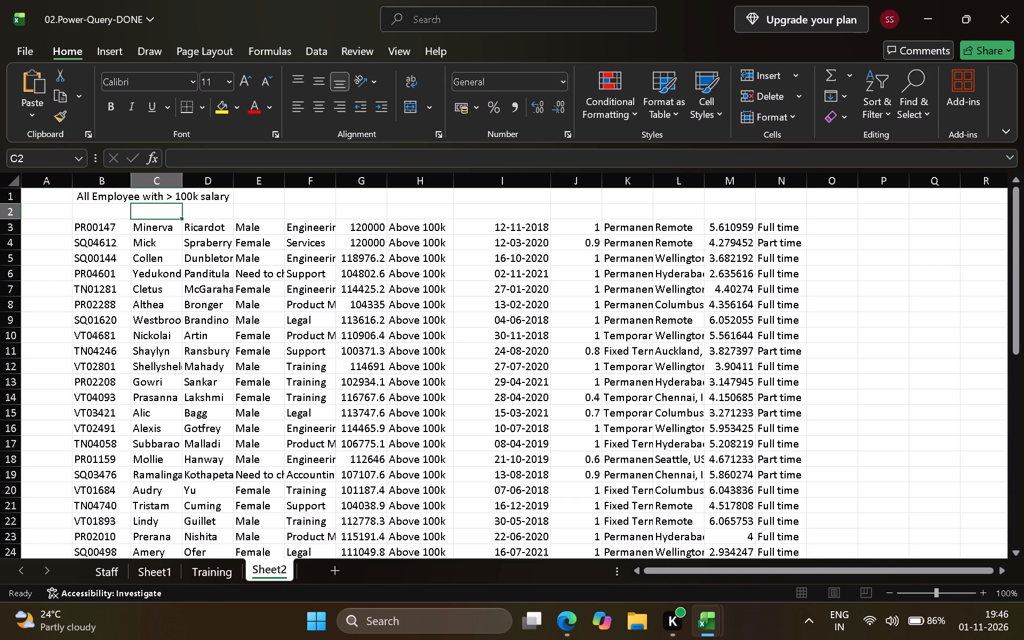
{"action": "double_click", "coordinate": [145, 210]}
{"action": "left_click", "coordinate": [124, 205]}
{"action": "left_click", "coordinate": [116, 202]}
Make the empty header cells B2:N2 above the filtered list bold with a yellow fill.
{"action": "left_click_drag", "start_coordinate": [107, 211], "coordinate": [804, 230]}
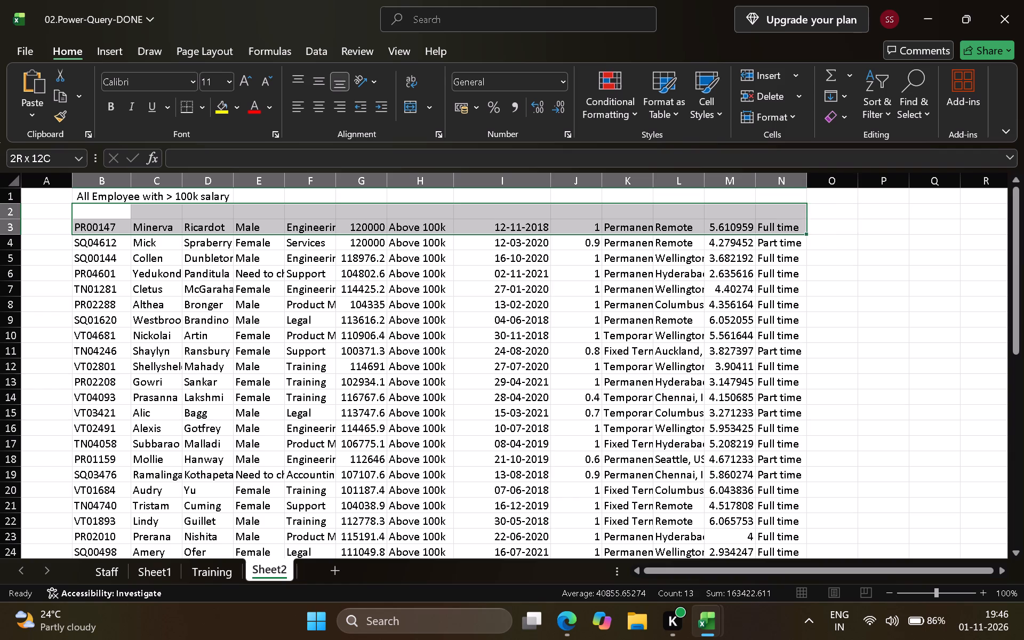
{"action": "left_click_drag", "start_coordinate": [804, 230], "coordinate": [799, 211]}
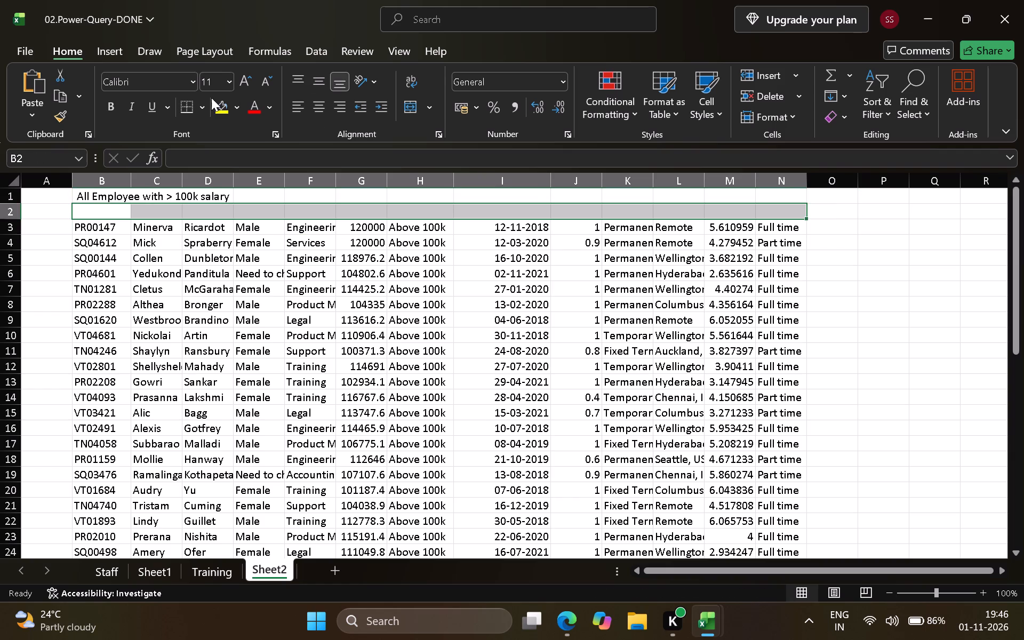
{"action": "left_click", "coordinate": [115, 105]}
{"action": "left_click", "coordinate": [223, 109]}
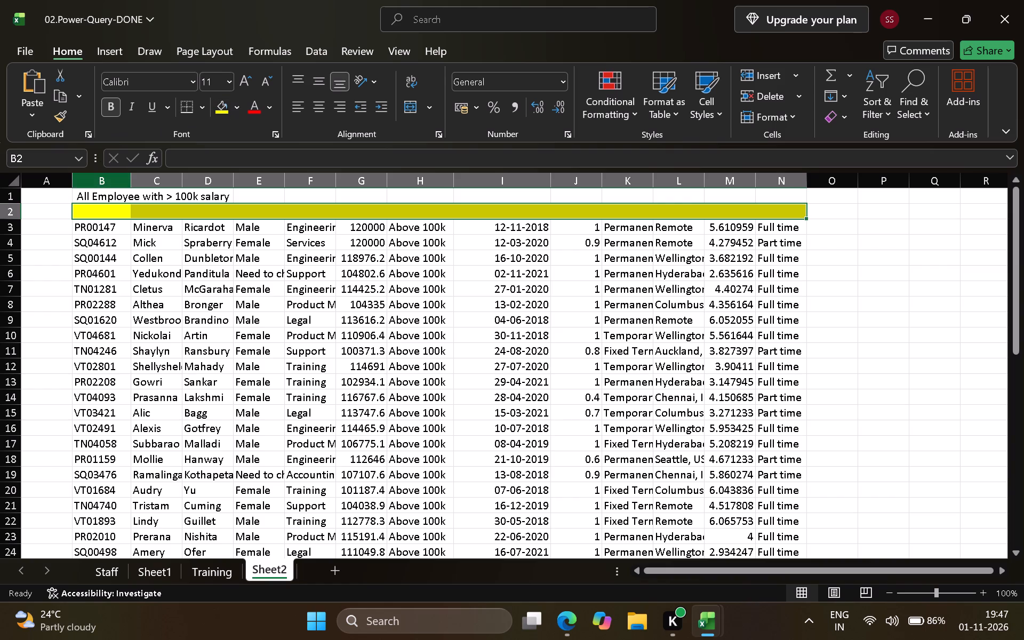
Enter the formula =staff[#Headers] in cell B2 to fill the header row from the Staff table.
{"action": "left_click", "coordinate": [86, 209]}
{"action": "left_click", "coordinate": [85, 209]}
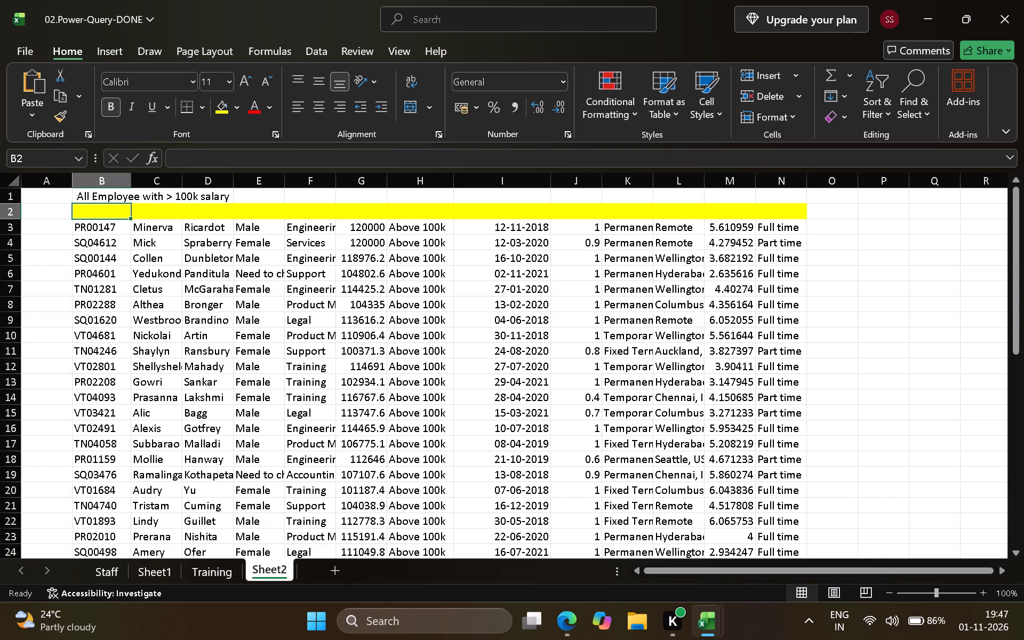
{"action": "key", "text": "equal"}
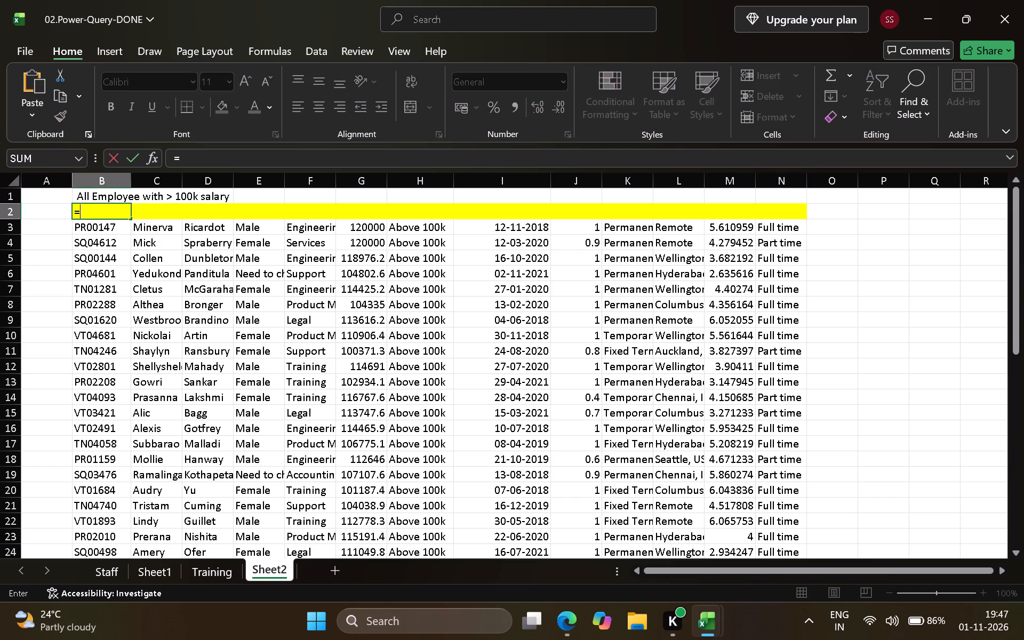
{"action": "type", "text": "staff"}
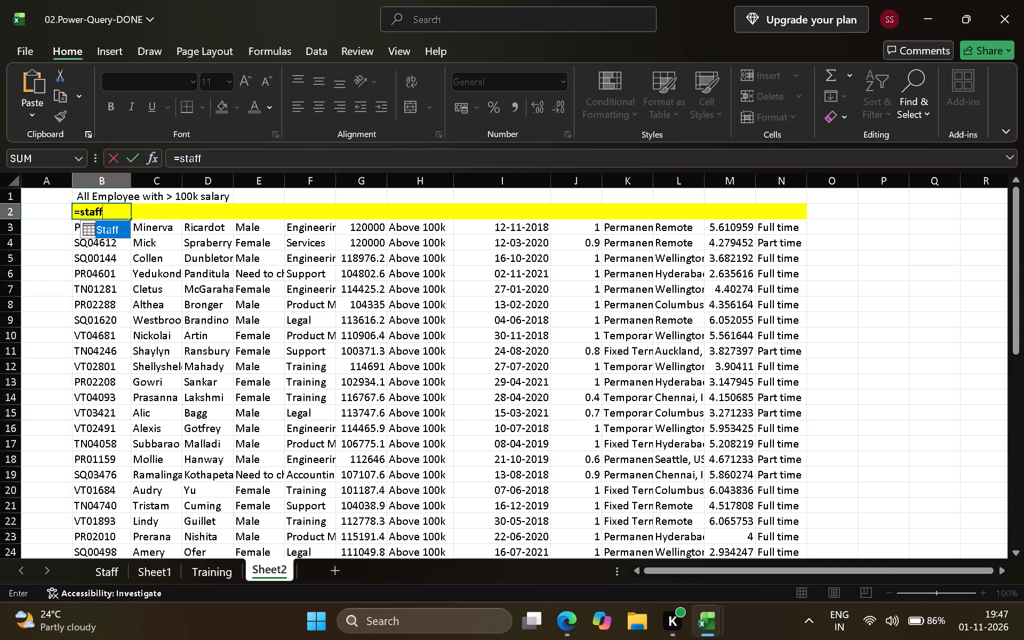
{"action": "key", "text": "bracketleft"}
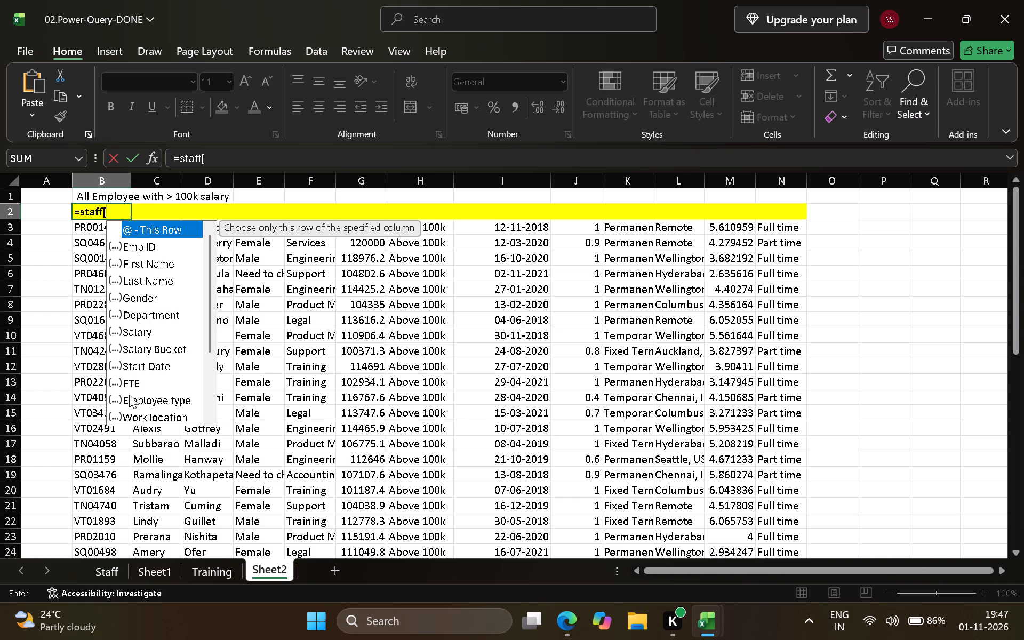
{"action": "scroll", "coordinate": [146, 373], "scroll_direction": "down", "scroll_amount": 2}
{"action": "left_click", "coordinate": [142, 397]}
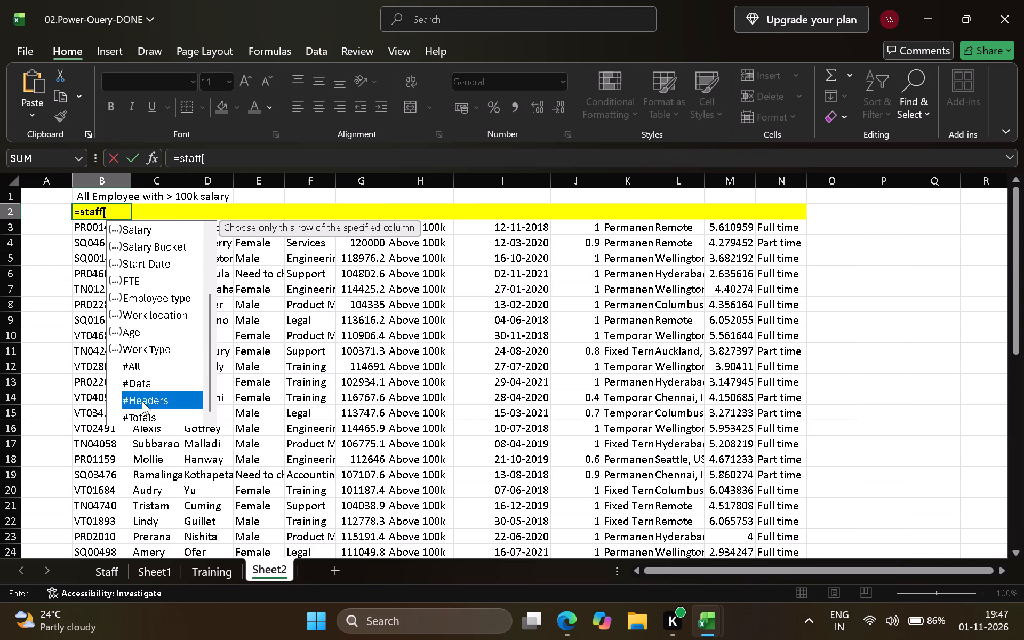
{"action": "double_click", "coordinate": [143, 401]}
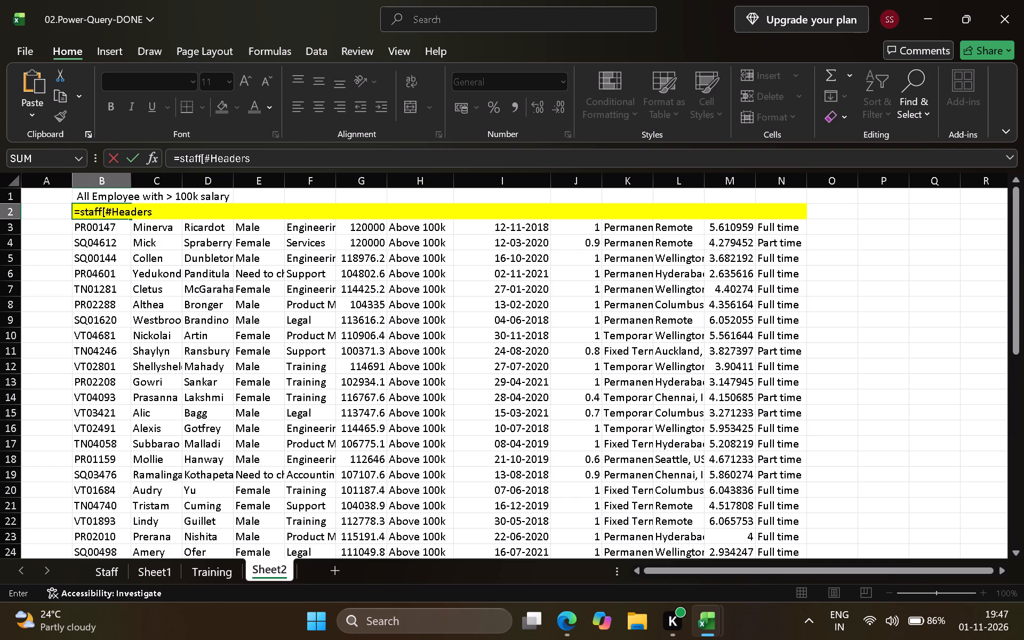
{"action": "key", "text": "bracketright"}
{"action": "key", "text": "Return"}
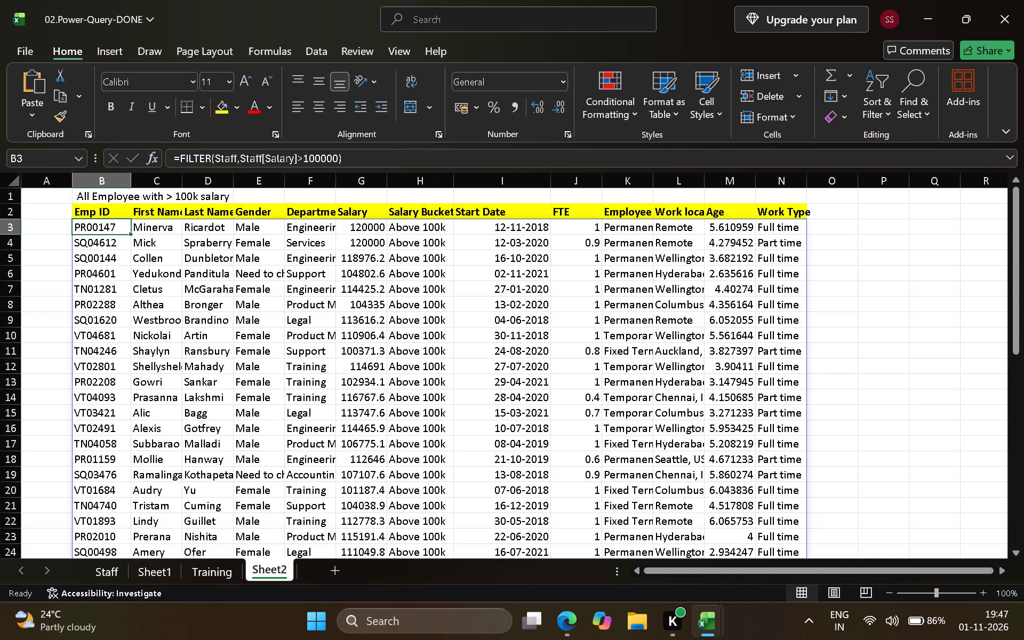
Widen columns C through H, from First Name to Salary Bucket, giving the headers, names, departments and salaries more room.
{"action": "left_click_drag", "start_coordinate": [452, 177], "coordinate": [455, 174]}
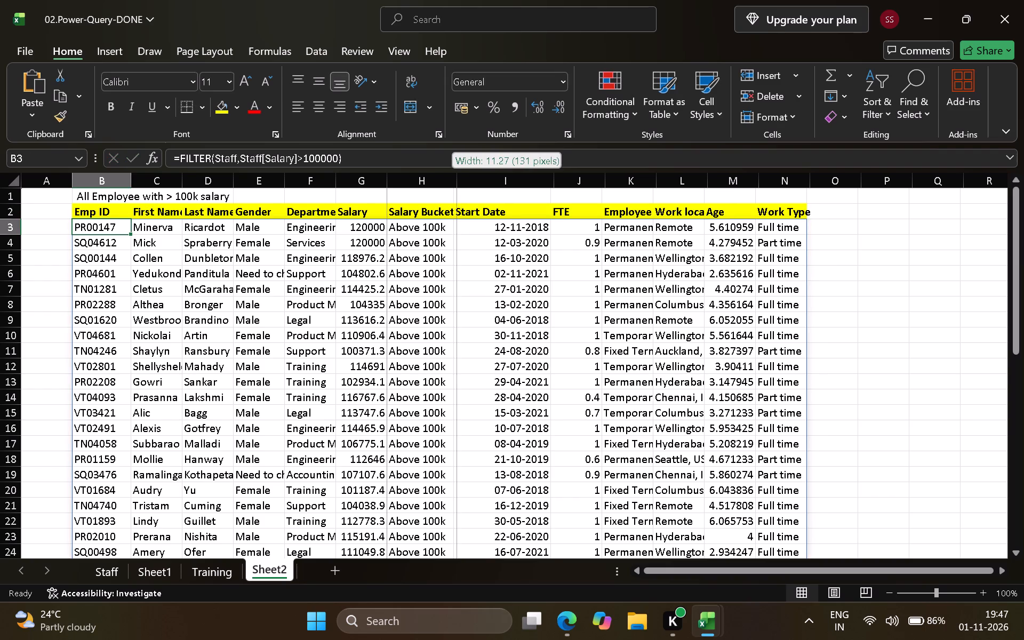
{"action": "left_click_drag", "start_coordinate": [455, 174], "coordinate": [459, 174]}
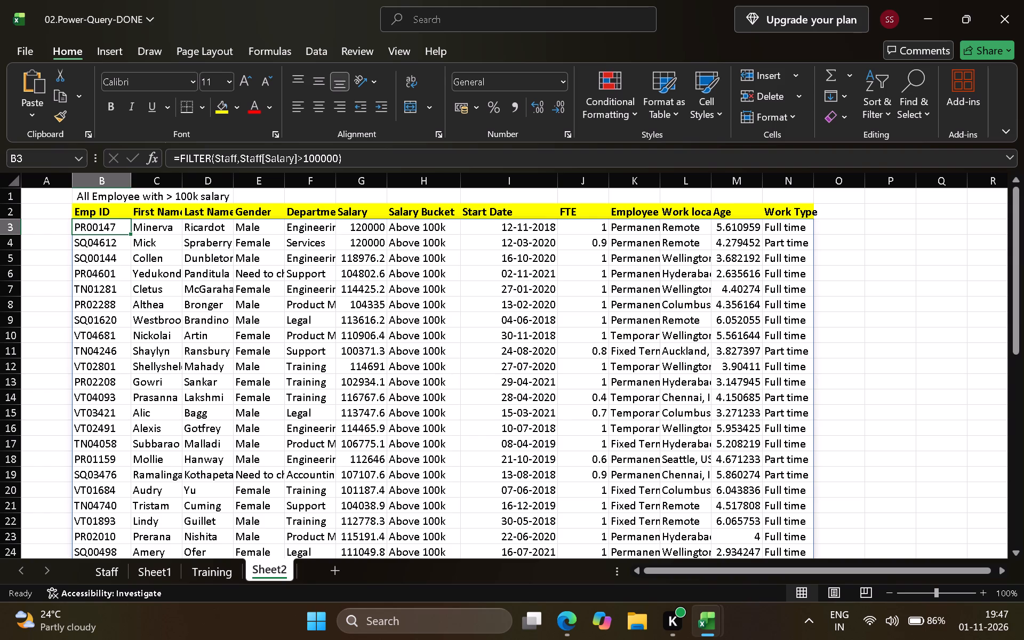
{"action": "left_click_drag", "start_coordinate": [182, 175], "coordinate": [198, 174]}
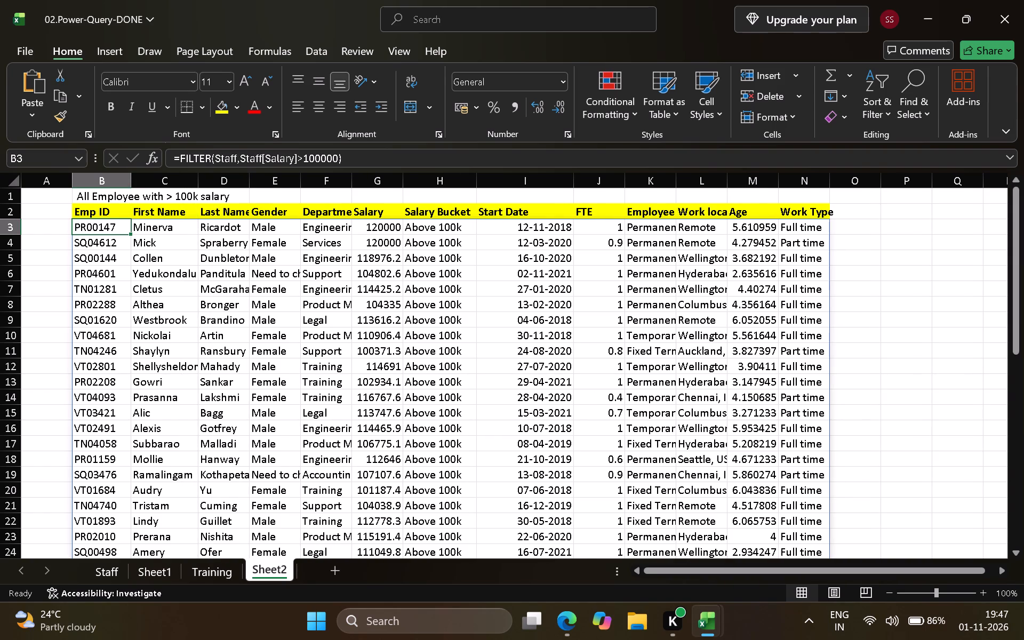
{"action": "left_click_drag", "start_coordinate": [251, 177], "coordinate": [273, 177]}
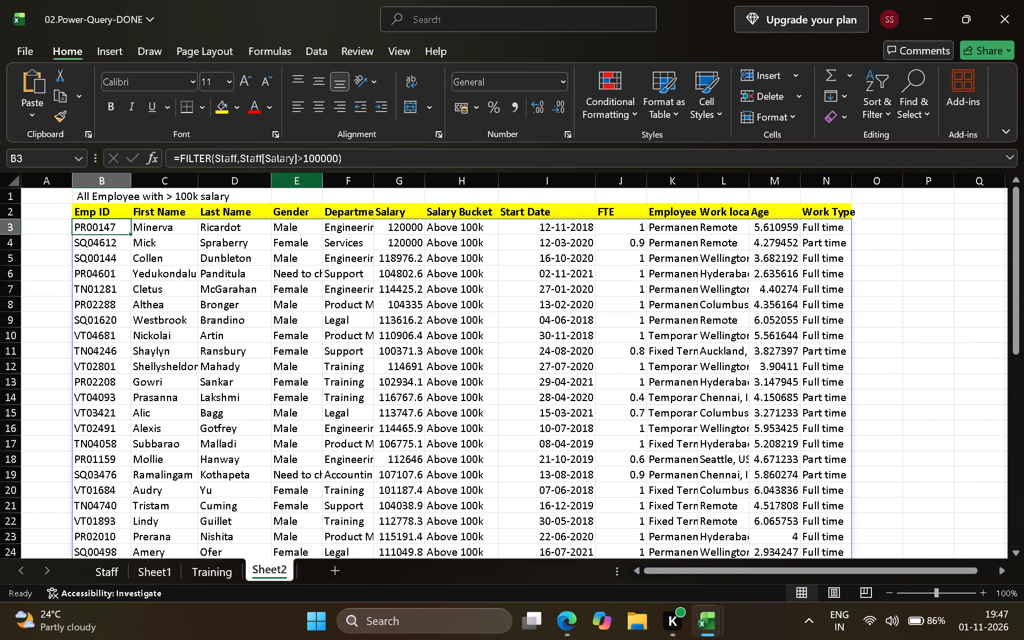
{"action": "left_click_drag", "start_coordinate": [322, 177], "coordinate": [327, 177]}
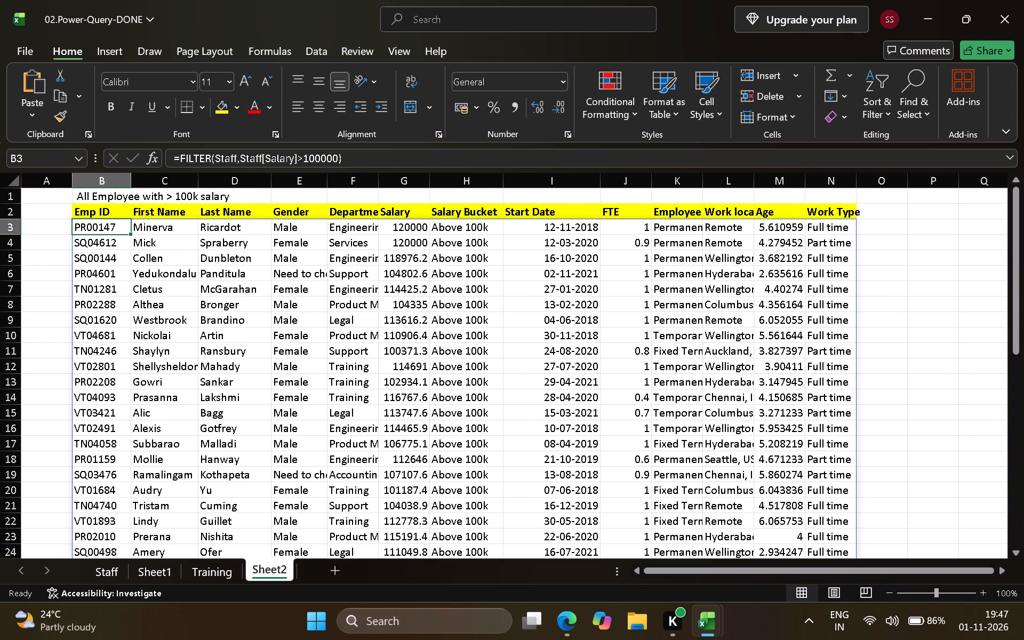
{"action": "left_click_drag", "start_coordinate": [375, 179], "coordinate": [408, 179]}
{"action": "left_click_drag", "start_coordinate": [408, 179], "coordinate": [411, 179]}
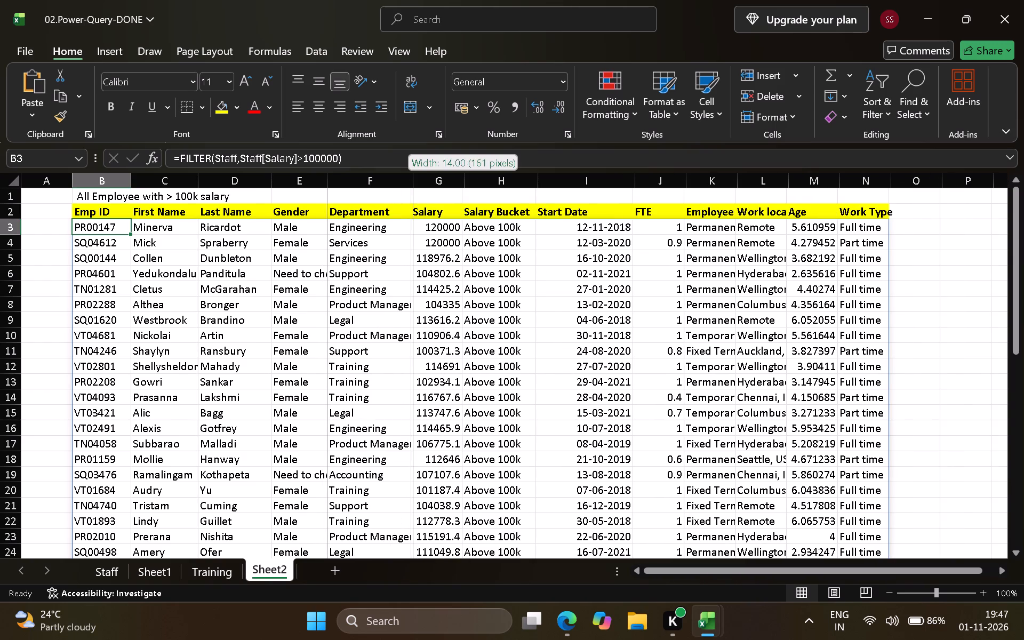
{"action": "left_click_drag", "start_coordinate": [411, 179], "coordinate": [417, 179]}
{"action": "left_click_drag", "start_coordinate": [417, 179], "coordinate": [439, 181]}
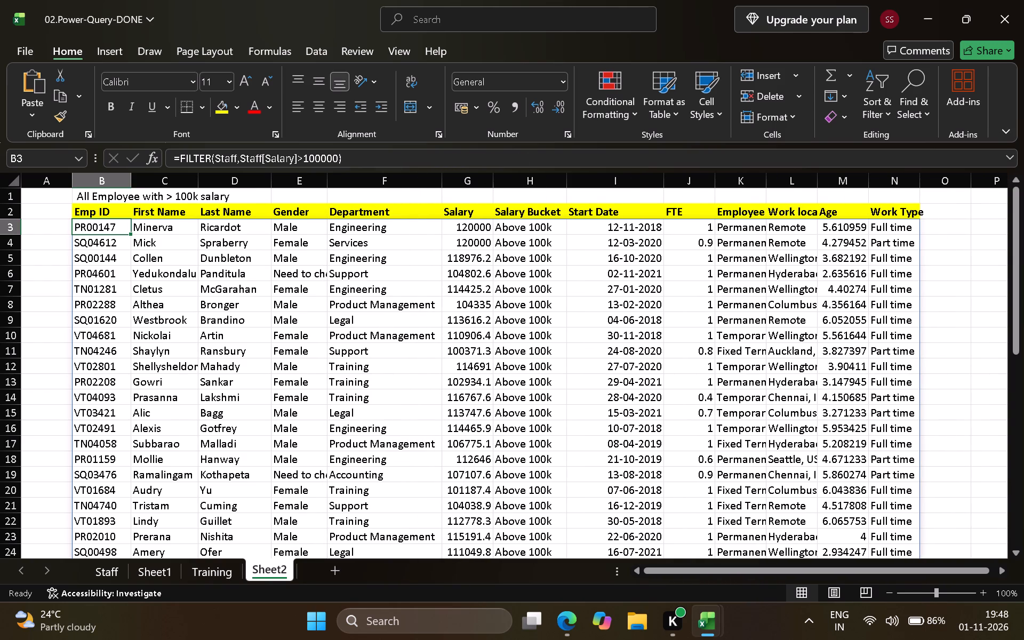
{"action": "left_click_drag", "start_coordinate": [490, 182], "coordinate": [510, 182]}
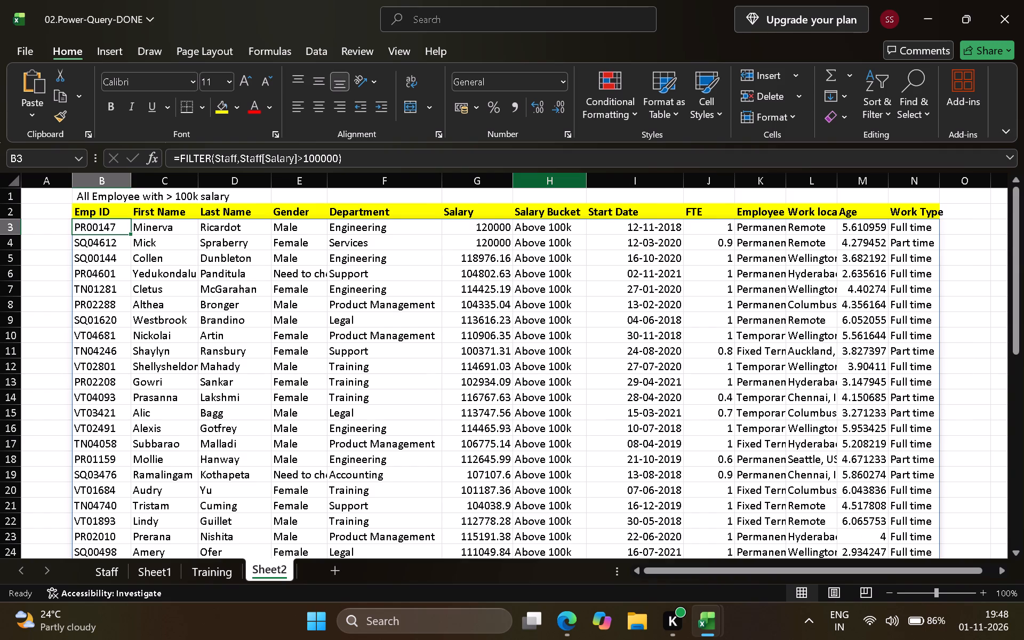
{"action": "left_click_drag", "start_coordinate": [589, 181], "coordinate": [607, 182]}
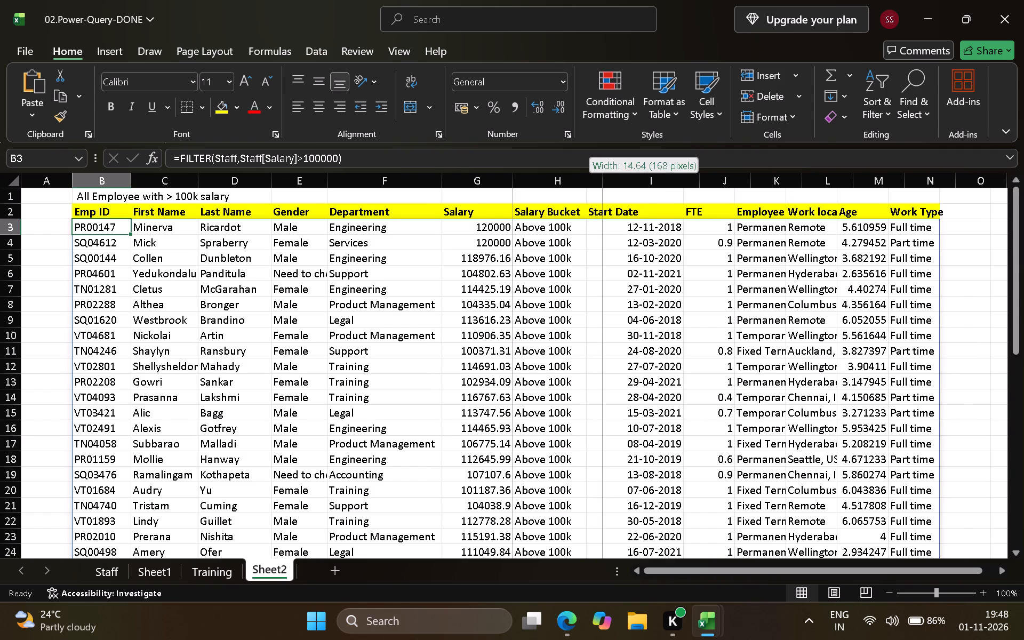
{"action": "left_click_drag", "start_coordinate": [607, 182], "coordinate": [610, 182]}
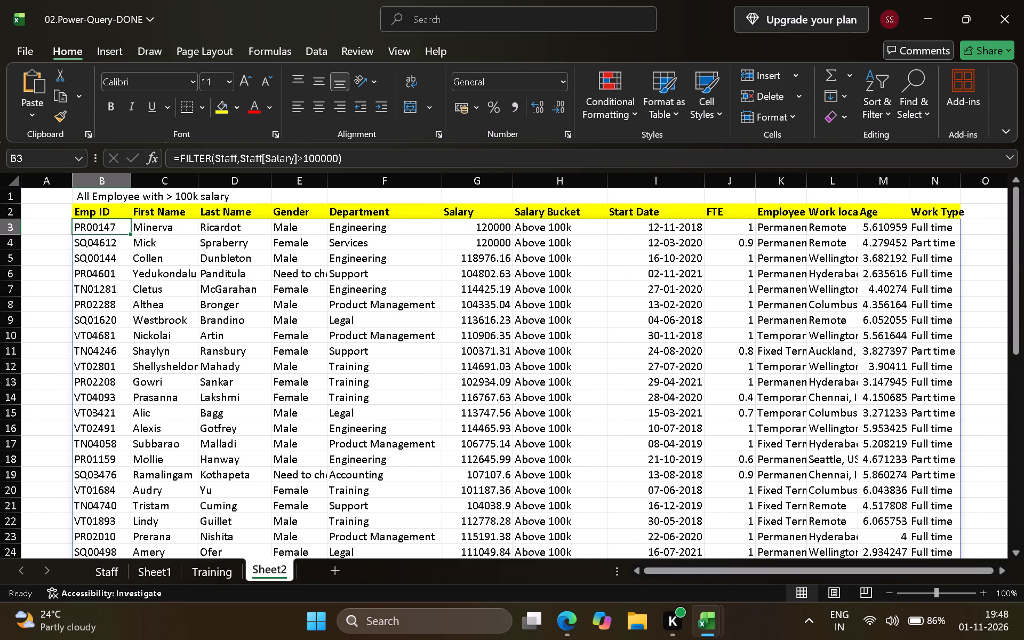
Widen columns K, L and M so the Employee type, Work location and Age entries fit in their cells.
{"action": "scroll", "coordinate": [812, 276], "scroll_direction": "down", "scroll_amount": 4}
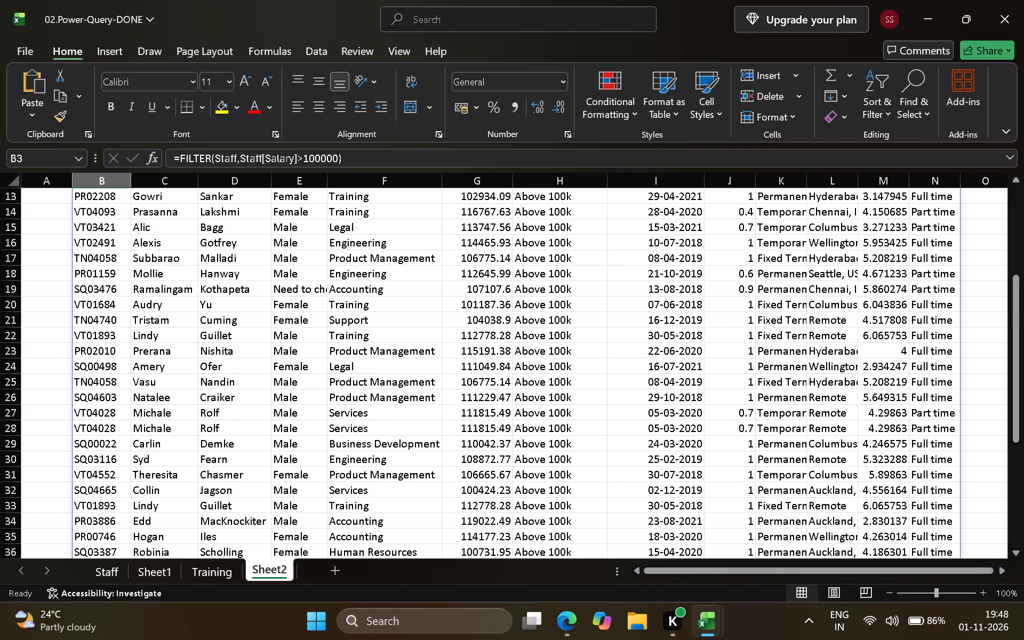
{"action": "scroll", "coordinate": [1009, 302], "scroll_direction": "up", "scroll_amount": 7}
{"action": "left_click_drag", "start_coordinate": [977, 298], "coordinate": [951, 290]}
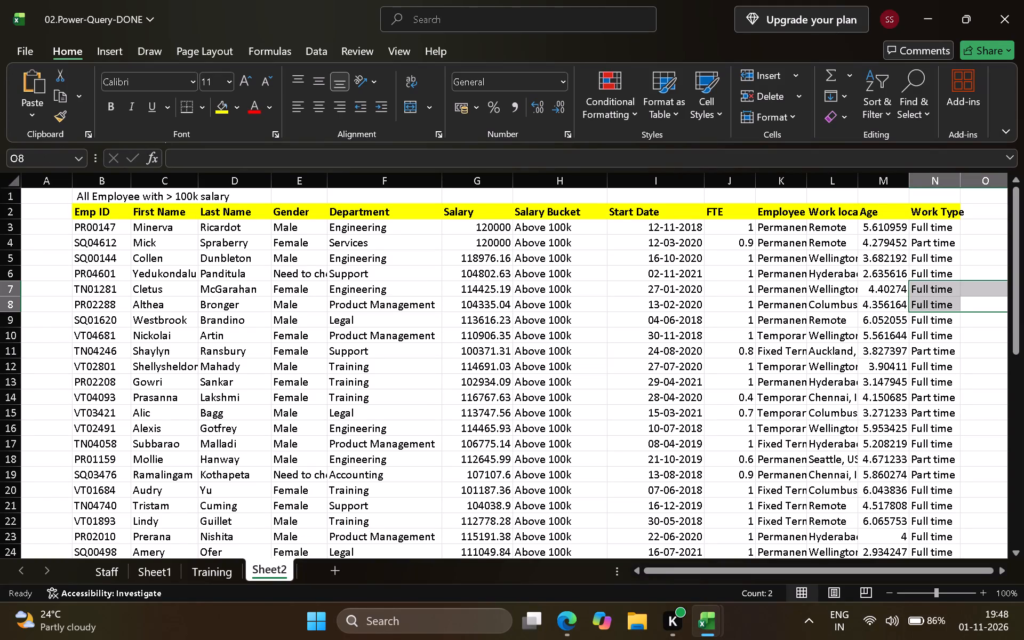
{"action": "scroll", "coordinate": [996, 549], "scroll_direction": "left", "scroll_amount": 2}
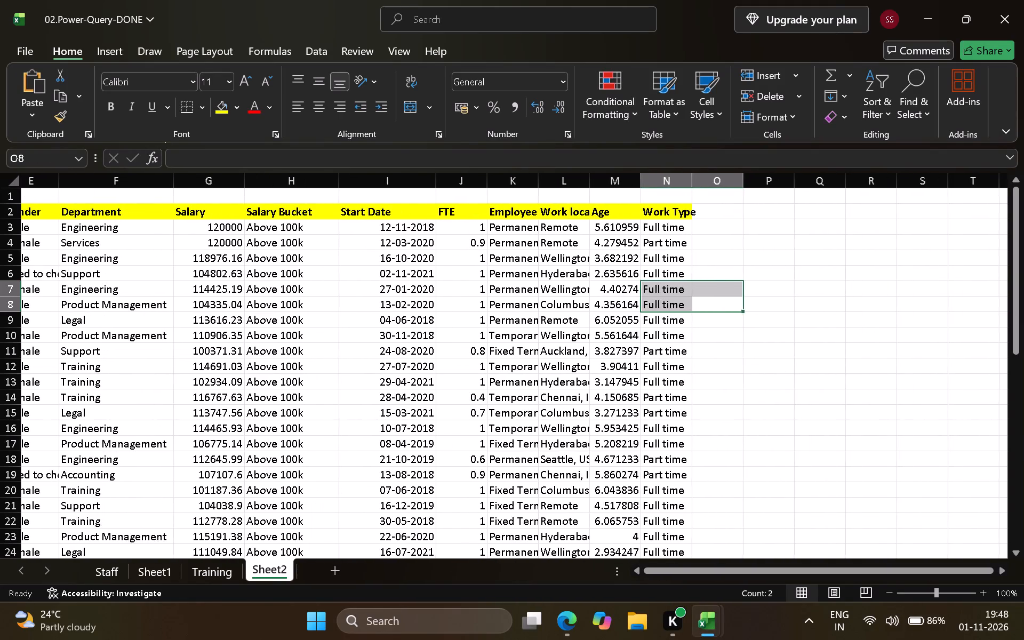
{"action": "scroll", "coordinate": [961, 515], "scroll_direction": "left", "scroll_amount": 1}
{"action": "left_click_drag", "start_coordinate": [546, 182], "coordinate": [571, 182]}
{"action": "left_click_drag", "start_coordinate": [618, 179], "coordinate": [630, 179]}
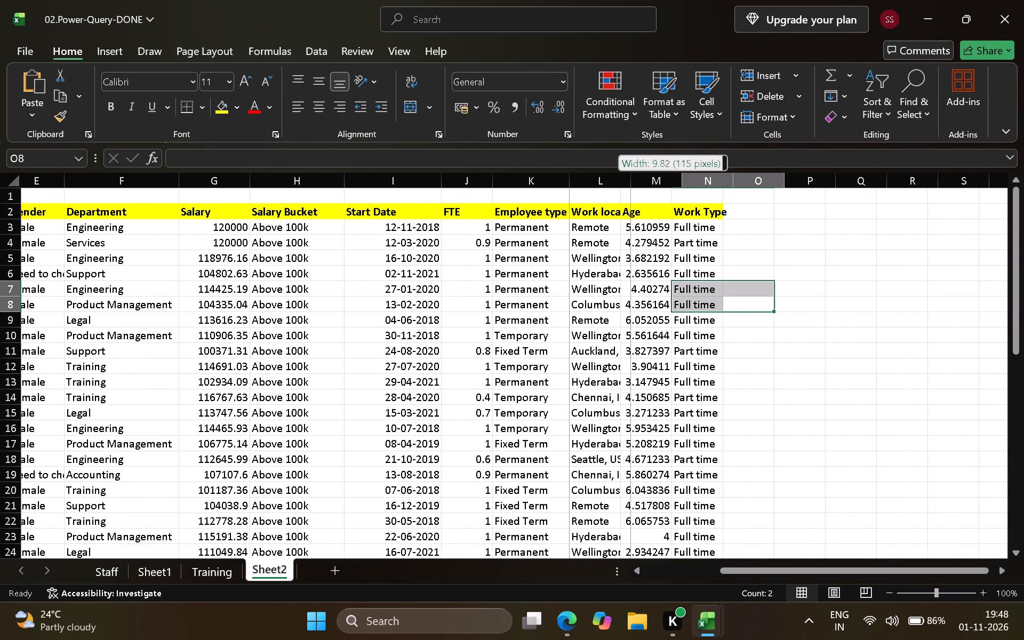
{"action": "left_click_drag", "start_coordinate": [630, 179], "coordinate": [636, 179]}
{"action": "left_click_drag", "start_coordinate": [636, 179], "coordinate": [679, 183]}
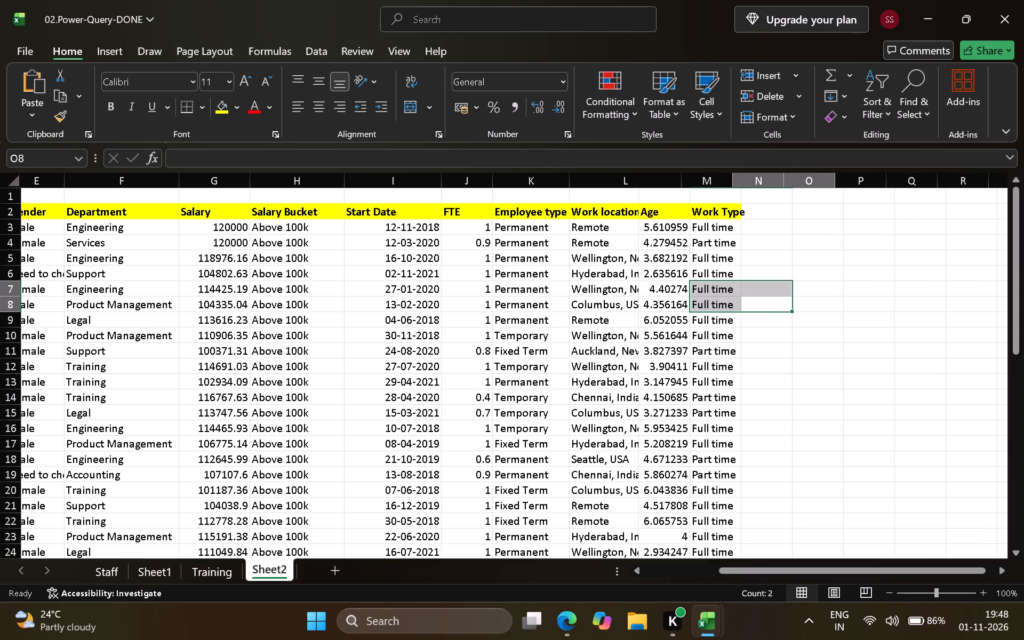
{"action": "left_click_drag", "start_coordinate": [679, 183], "coordinate": [733, 186]}
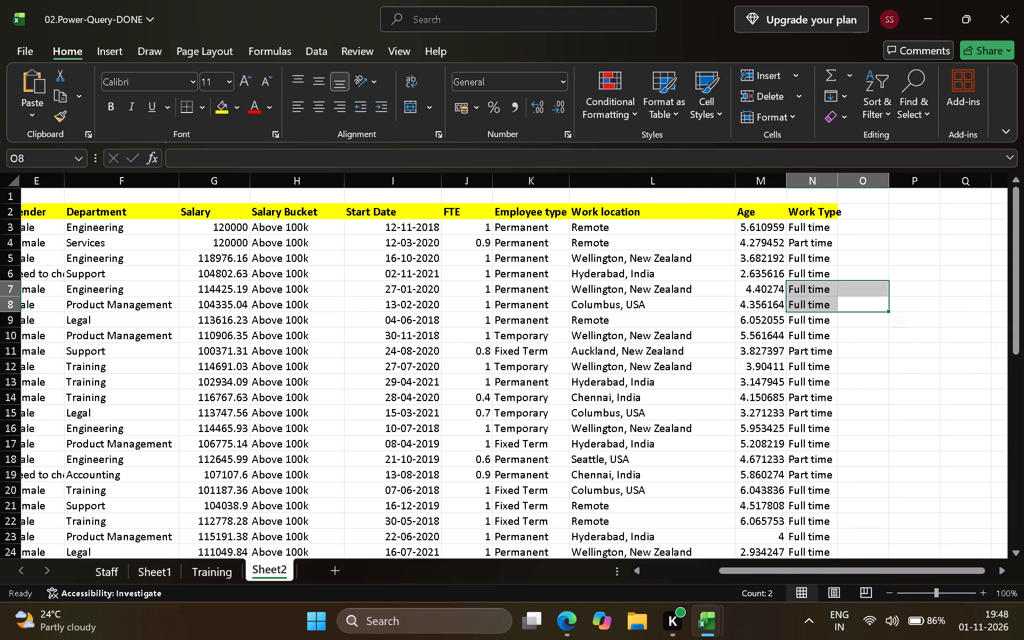
{"action": "left_click_drag", "start_coordinate": [784, 183], "coordinate": [801, 183]}
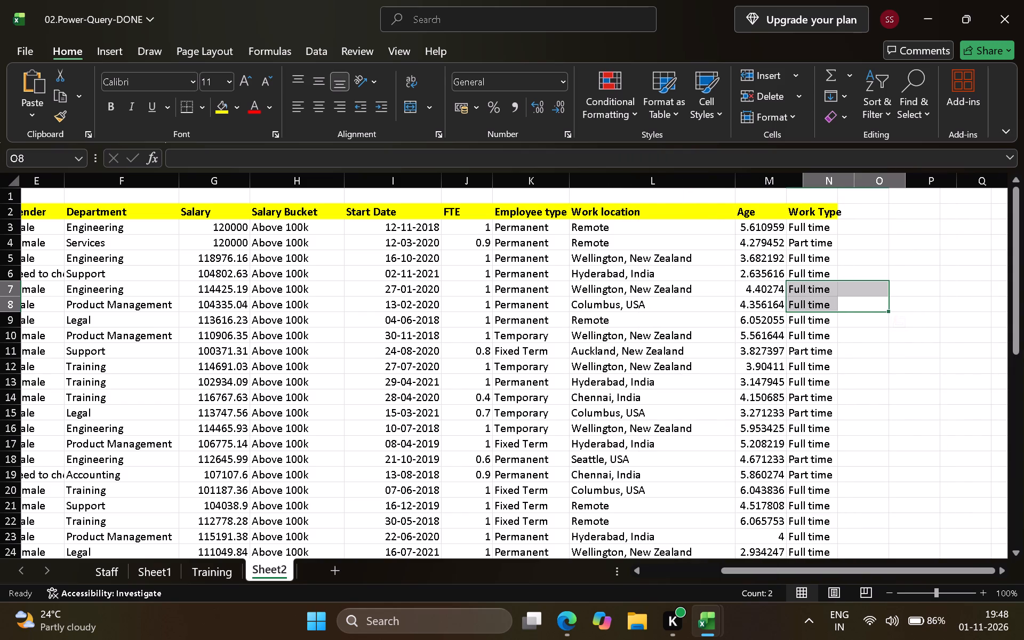
{"action": "left_click", "coordinate": [890, 234]}
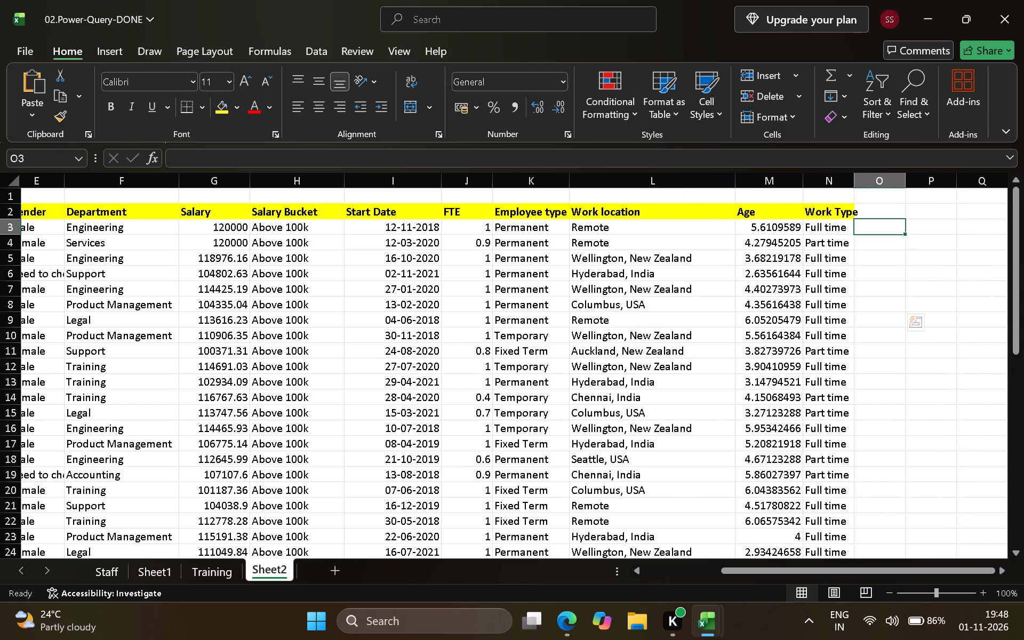
{"action": "left_click_drag", "start_coordinate": [803, 186], "coordinate": [822, 186]}
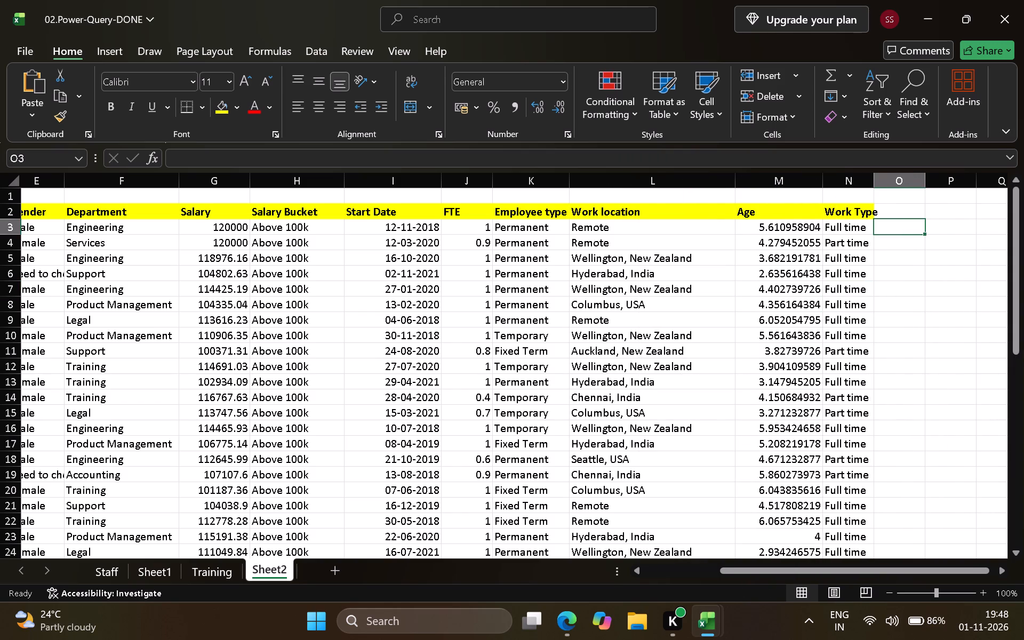
{"action": "scroll", "coordinate": [143, 248], "scroll_direction": "right", "scroll_amount": 1}
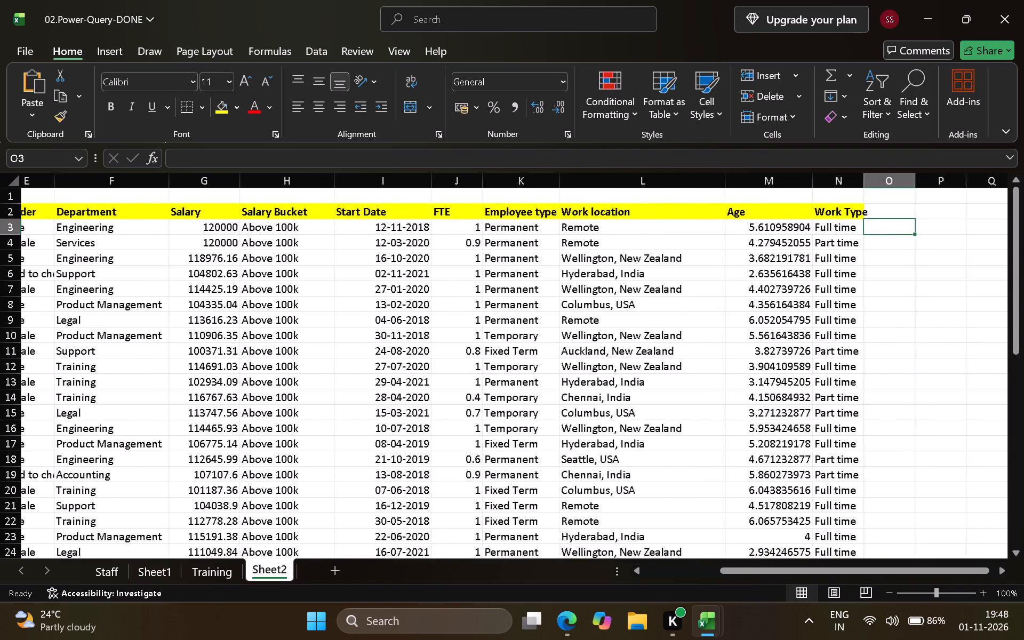
Widen column G slightly so the Salary figures stand clear of the neighbouring Salary Bucket entries.
{"action": "scroll", "coordinate": [143, 248], "scroll_direction": "right", "scroll_amount": 1}
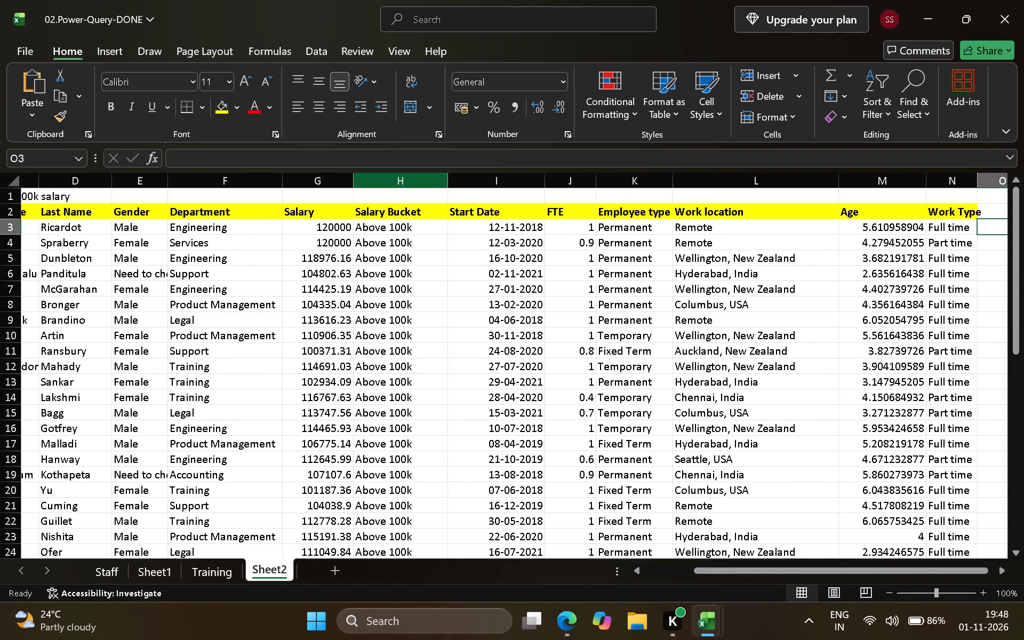
{"action": "left_click_drag", "start_coordinate": [367, 179], "coordinate": [385, 179]}
{"action": "left_click", "coordinate": [358, 178]}
{"action": "left_click_drag", "start_coordinate": [352, 177], "coordinate": [359, 175]}
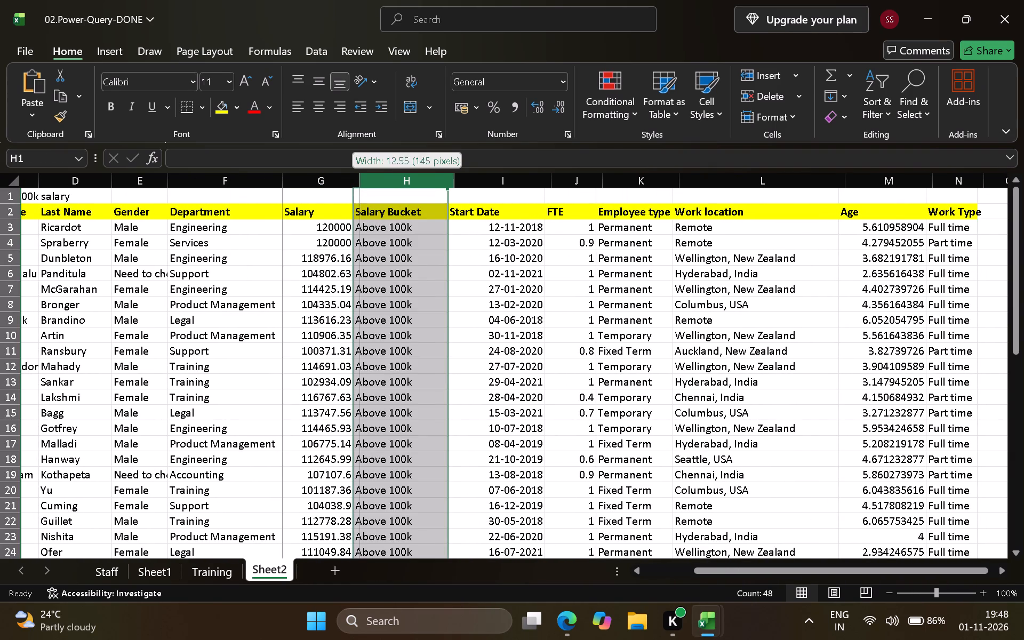
{"action": "left_click_drag", "start_coordinate": [359, 175], "coordinate": [364, 175]}
{"action": "left_click", "coordinate": [364, 175]}
{"action": "left_click", "coordinate": [363, 175]}
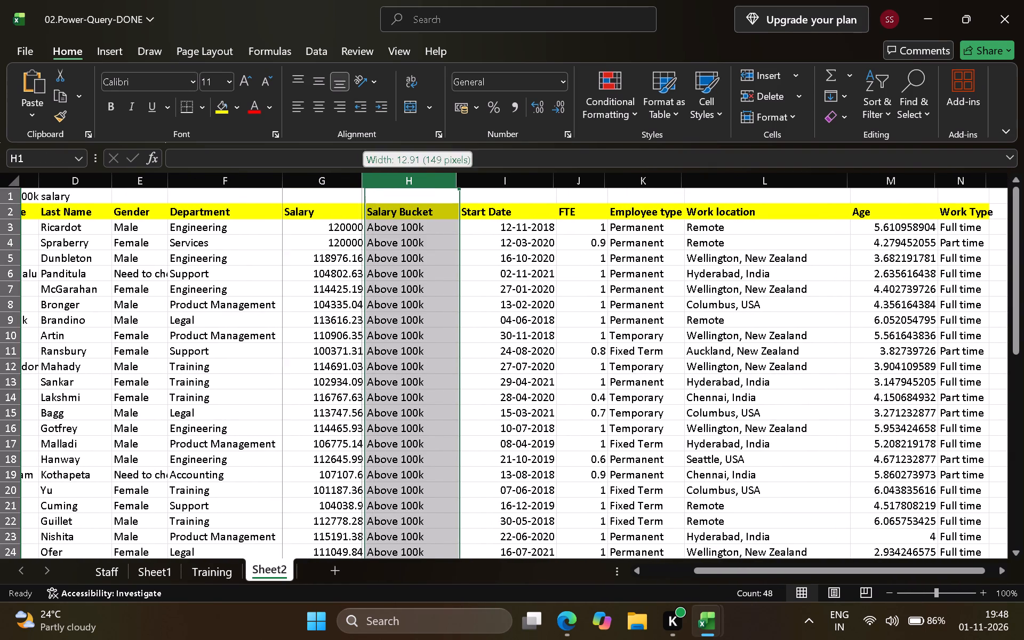
{"action": "right_click", "coordinate": [361, 172]}
{"action": "right_click", "coordinate": [361, 172]}
{"action": "left_click", "coordinate": [351, 175]}
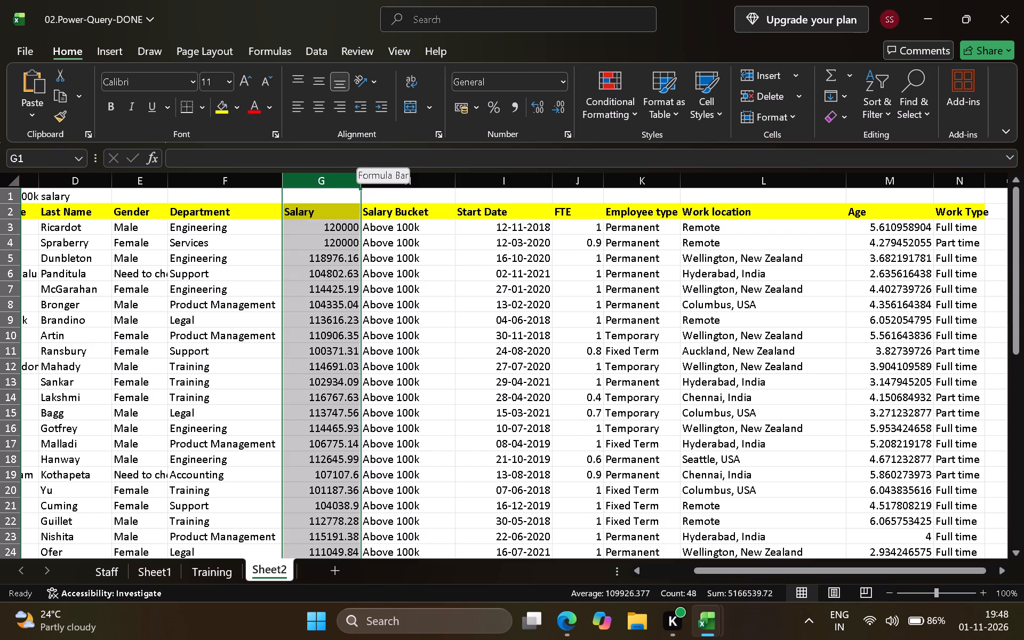
{"action": "left_click", "coordinate": [324, 193]}
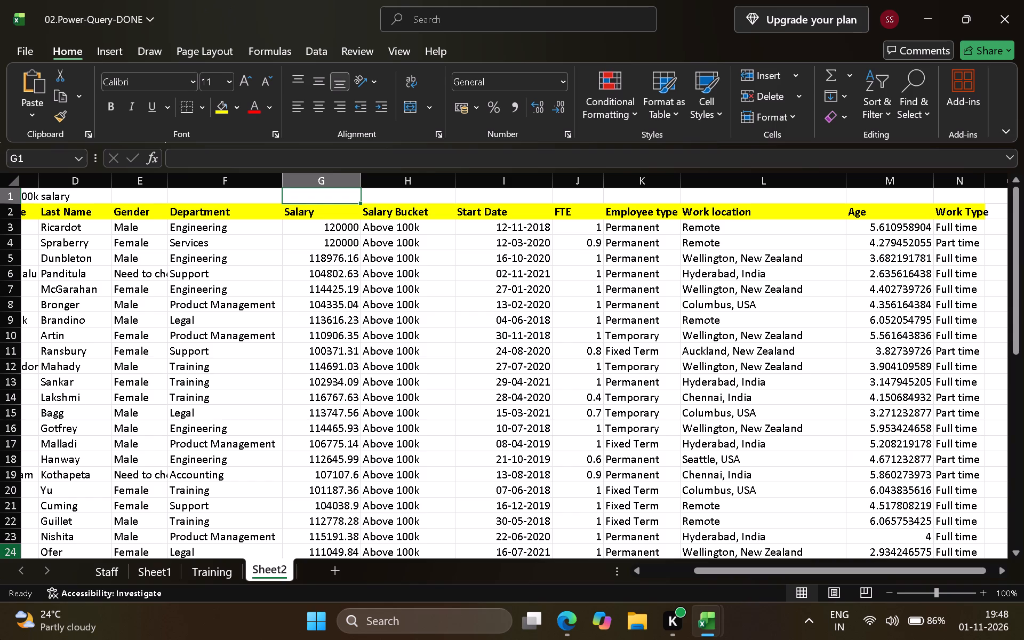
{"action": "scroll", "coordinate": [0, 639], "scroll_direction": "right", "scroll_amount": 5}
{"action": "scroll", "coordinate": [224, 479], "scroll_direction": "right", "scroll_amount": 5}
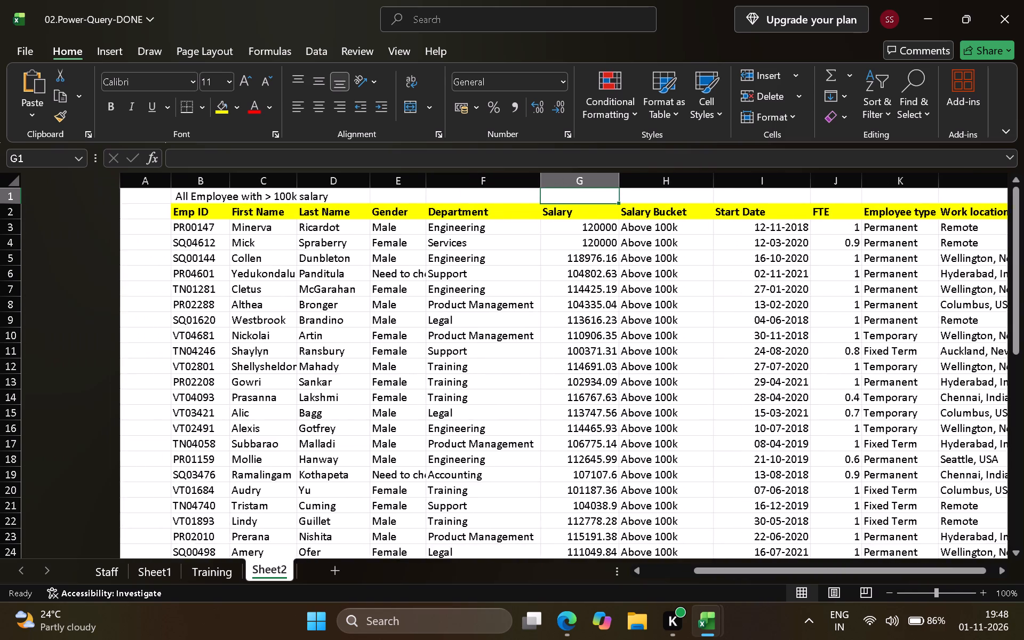
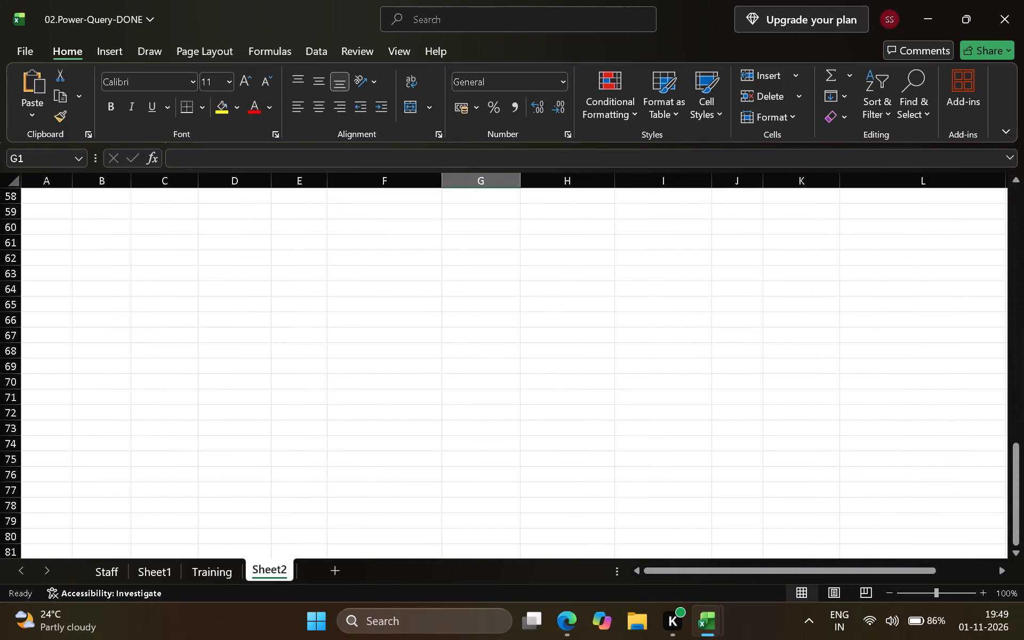
Enter the heading "All Employee with > 100k salary" in cell B57, below the filtered staff list.
{"action": "scroll", "coordinate": [159, 302], "scroll_direction": "up", "scroll_amount": 4}
{"action": "scroll", "coordinate": [159, 303], "scroll_direction": "down", "scroll_amount": 1}
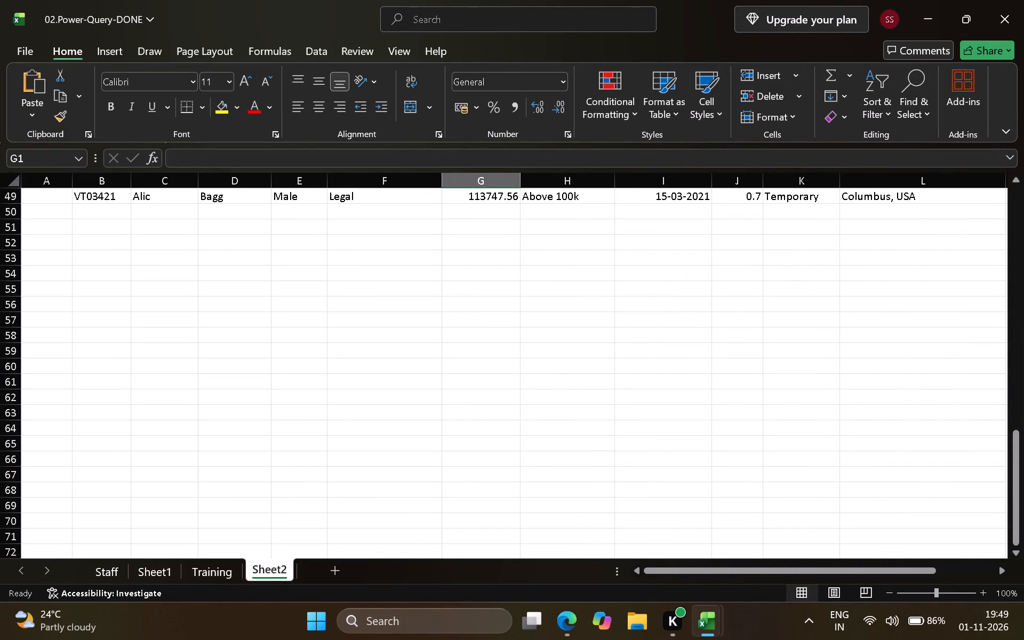
{"action": "left_click", "coordinate": [137, 319]}
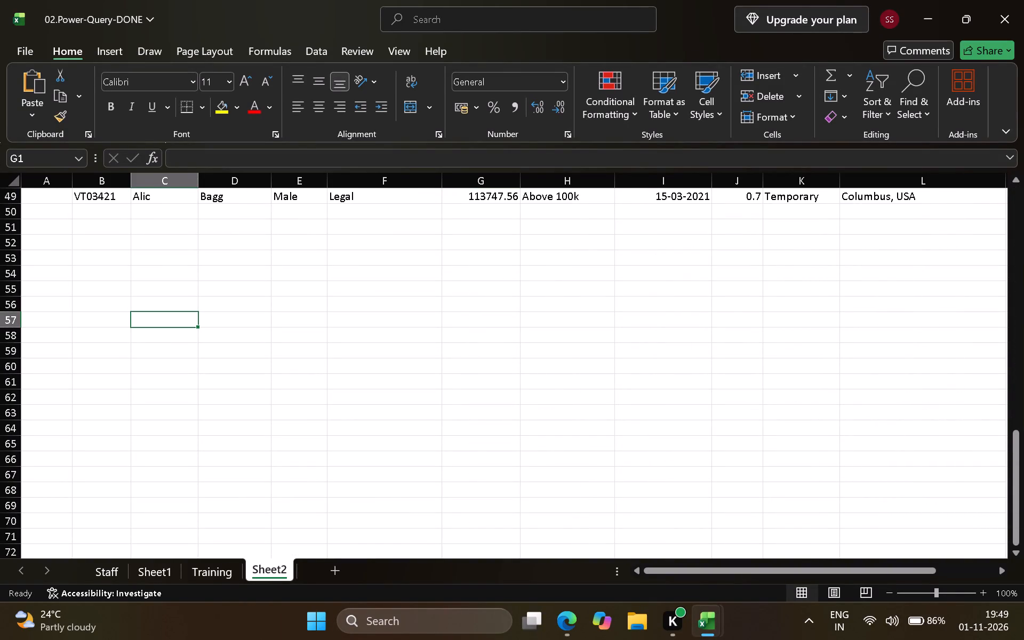
{"action": "left_click", "coordinate": [86, 313]}
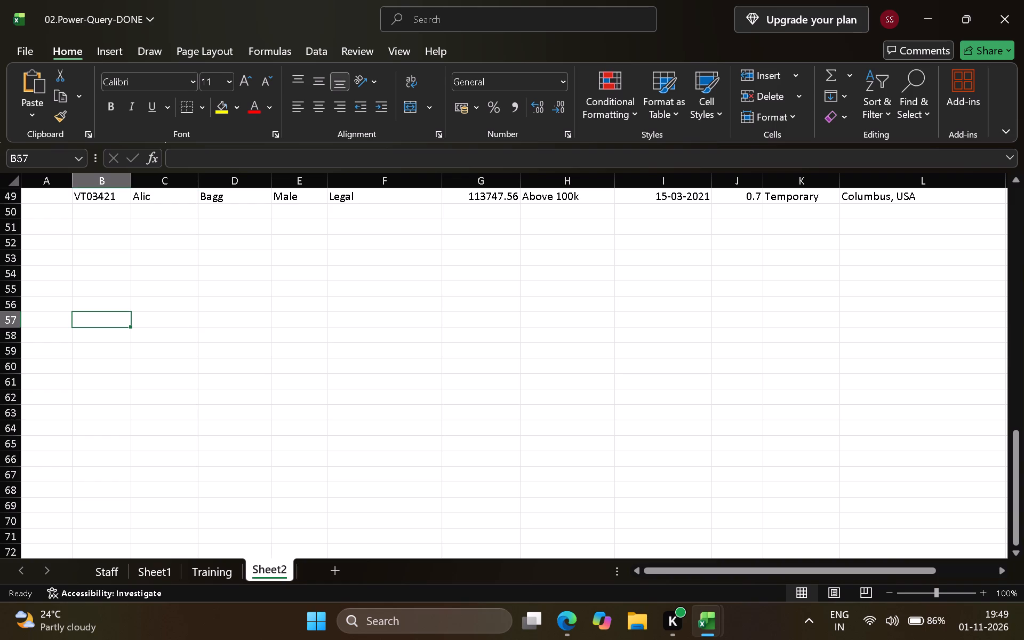
{"action": "type", "text": "ll"}
{"action": "key", "text": "space"}
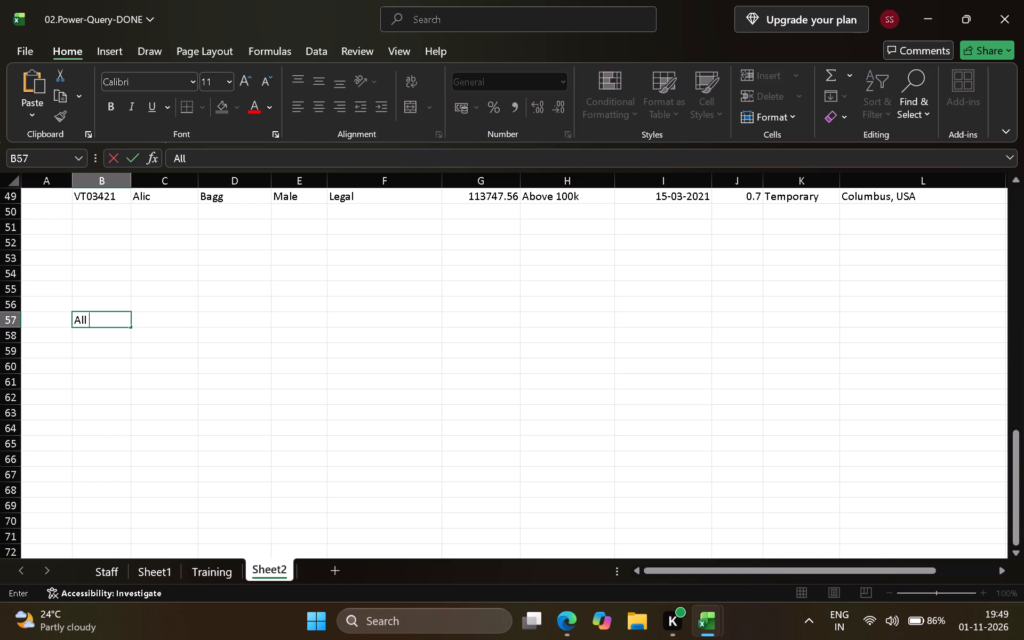
{"action": "key", "text": "e"}
{"action": "key", "text": "BackSpace"}
{"action": "key", "text": "e"}
{"action": "type", "text": "plou"}
{"action": "key", "text": "BackSpace"}
{"action": "type", "text": "yee"}
{"action": "key", "text": "space"}
{"action": "type", "text": "with"}
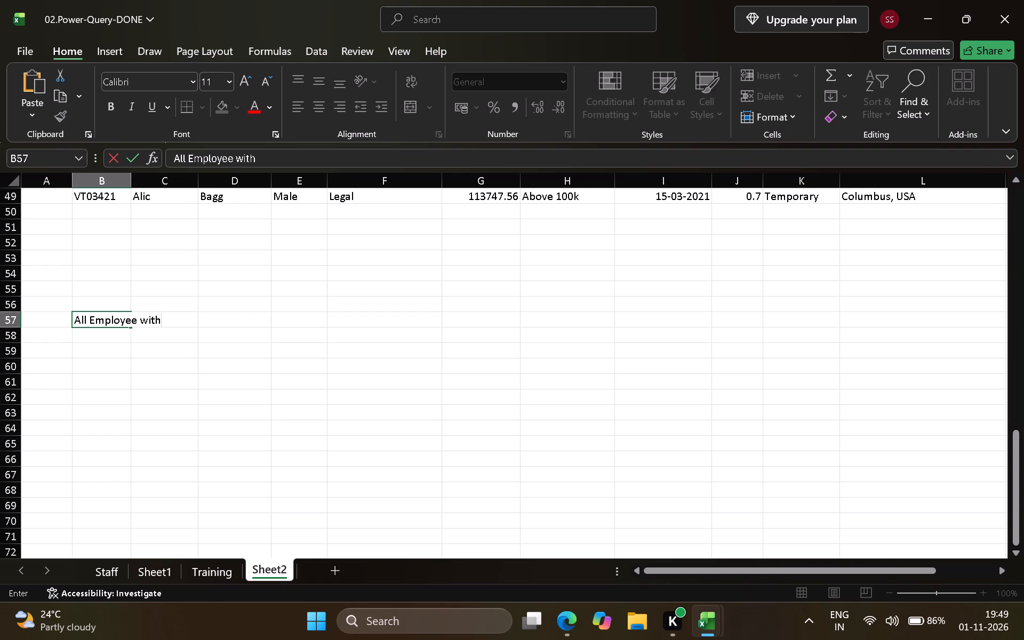
{"action": "key", "text": "space"}
{"action": "key", "text": "shift+greater"}
{"action": "key", "text": "space"}
{"action": "type", "text": "100k salary"}
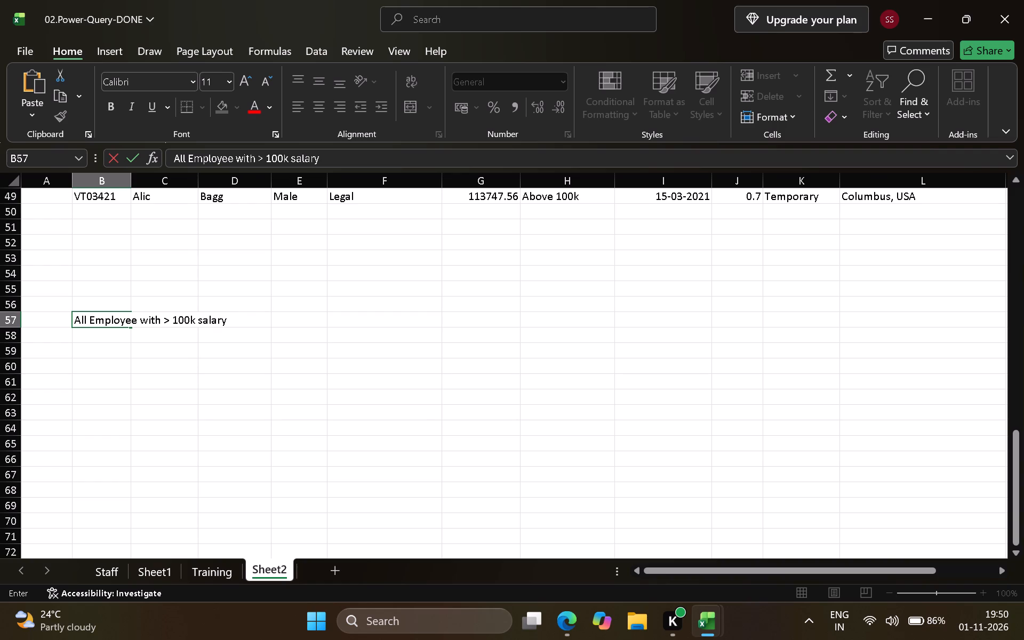
Make the whole heading text in B57 bold and red.
{"action": "double_click", "coordinate": [86, 318]}
{"action": "left_click", "coordinate": [90, 318]}
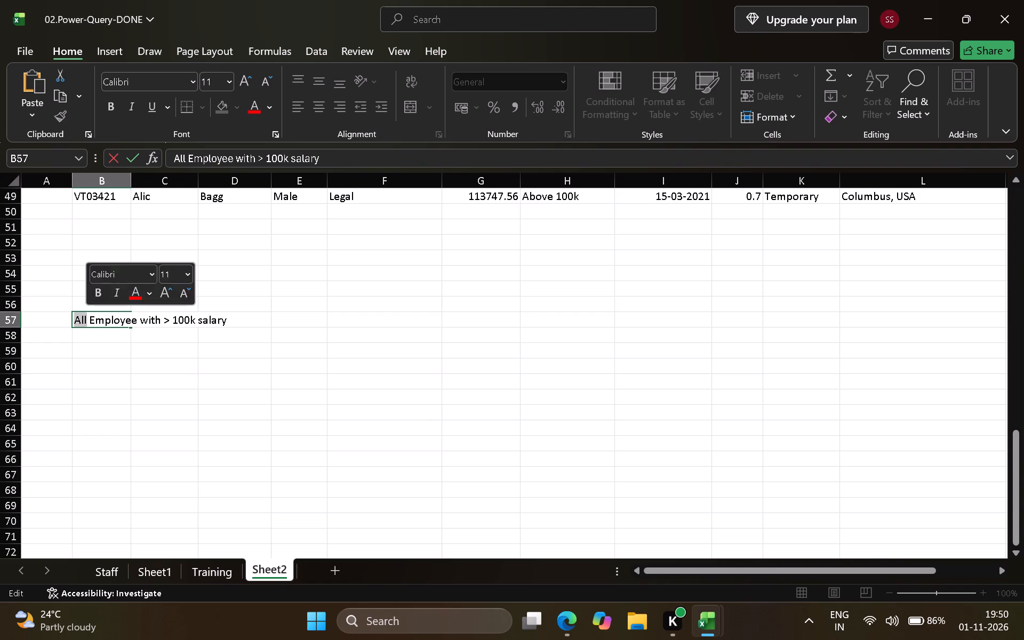
{"action": "left_click_drag", "start_coordinate": [80, 318], "coordinate": [233, 318]}
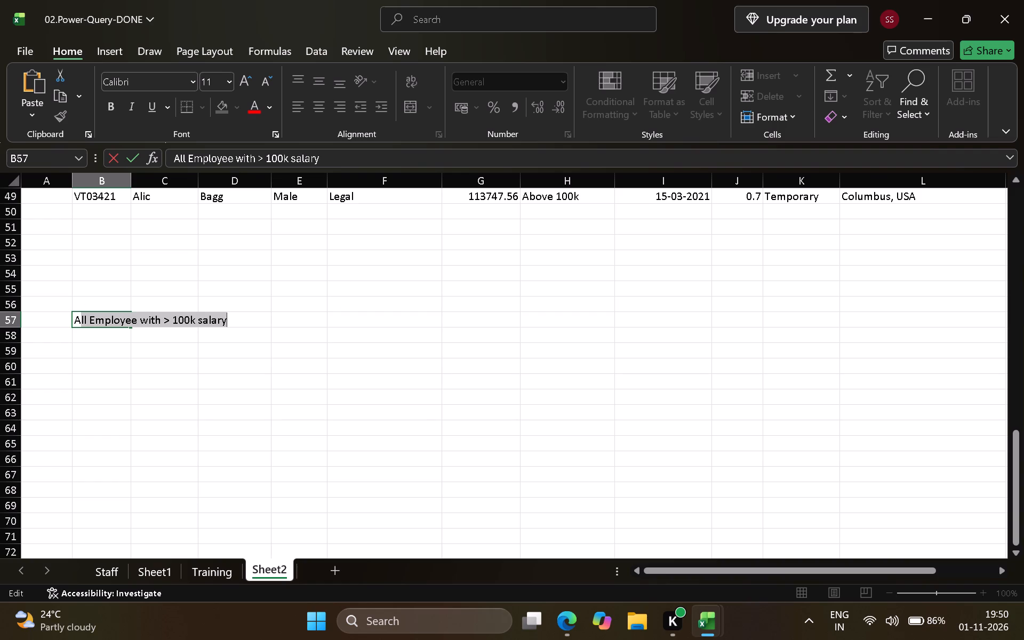
{"action": "left_click", "coordinate": [109, 107]}
{"action": "left_click", "coordinate": [81, 321]}
{"action": "left_click_drag", "start_coordinate": [81, 321], "coordinate": [76, 321]}
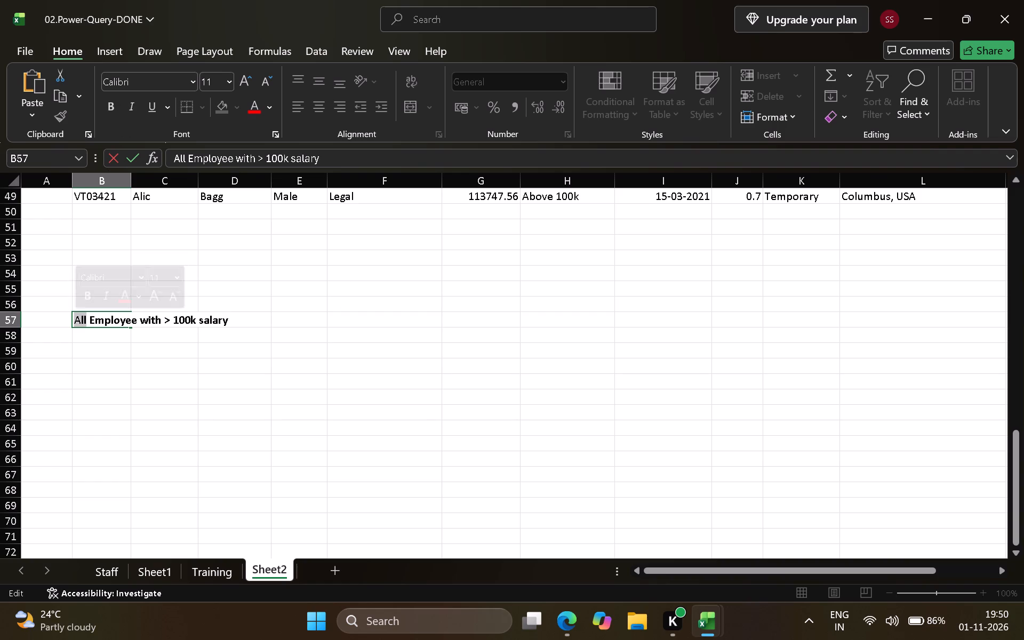
{"action": "left_click", "coordinate": [111, 112]}
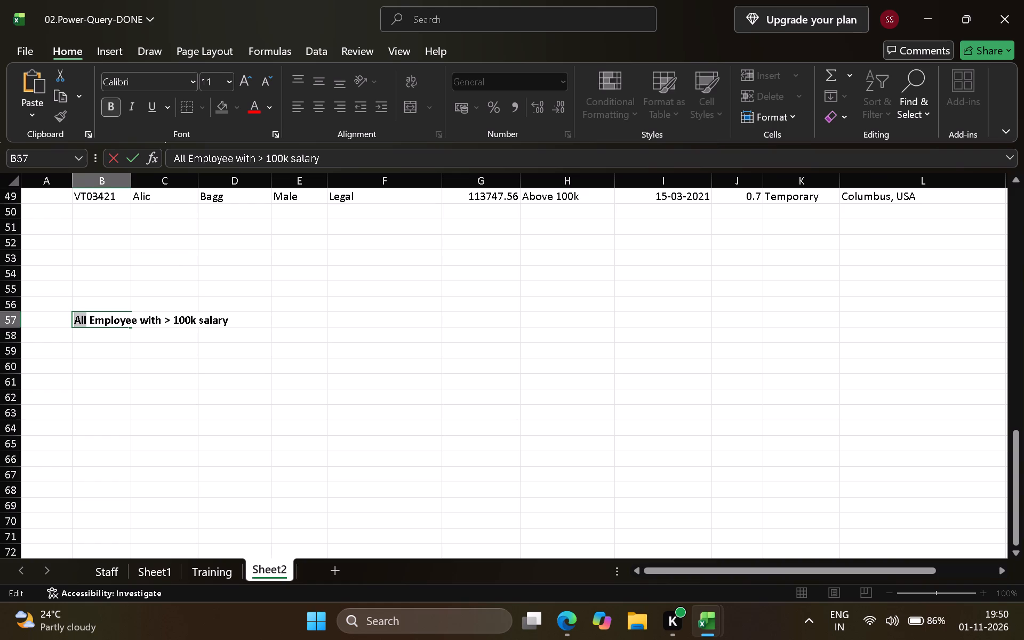
{"action": "left_click_drag", "start_coordinate": [73, 319], "coordinate": [102, 317]}
{"action": "left_click_drag", "start_coordinate": [102, 317], "coordinate": [228, 324]}
{"action": "left_click", "coordinate": [249, 114]}
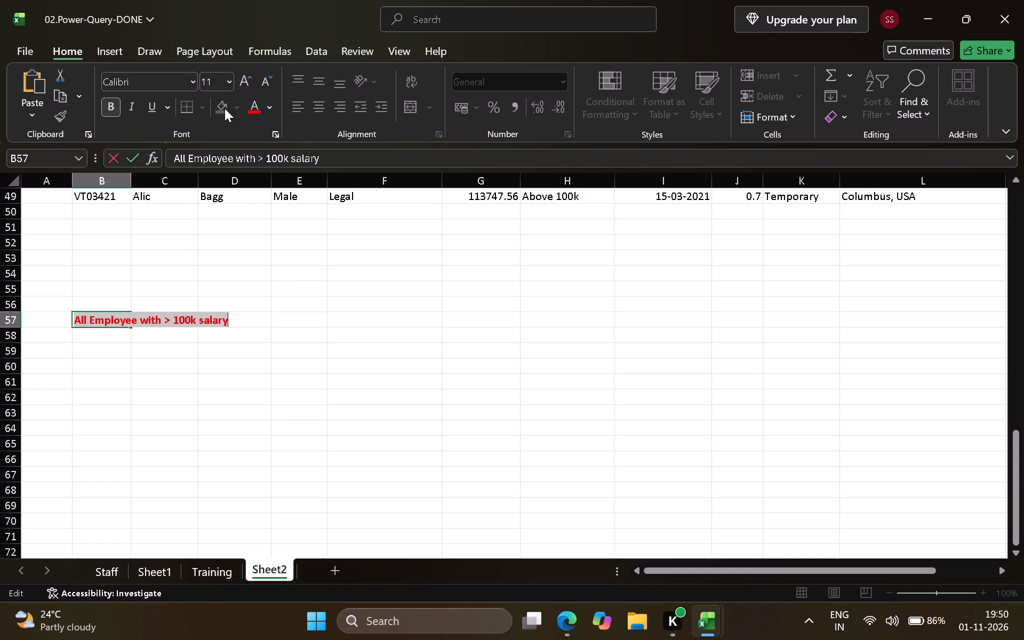
{"action": "left_click", "coordinate": [145, 332]}
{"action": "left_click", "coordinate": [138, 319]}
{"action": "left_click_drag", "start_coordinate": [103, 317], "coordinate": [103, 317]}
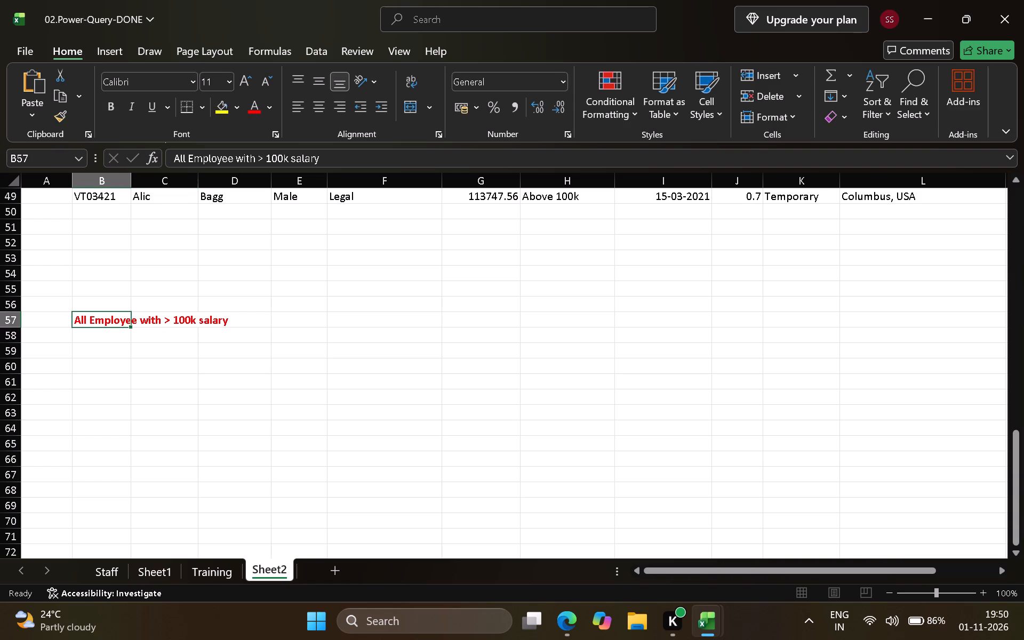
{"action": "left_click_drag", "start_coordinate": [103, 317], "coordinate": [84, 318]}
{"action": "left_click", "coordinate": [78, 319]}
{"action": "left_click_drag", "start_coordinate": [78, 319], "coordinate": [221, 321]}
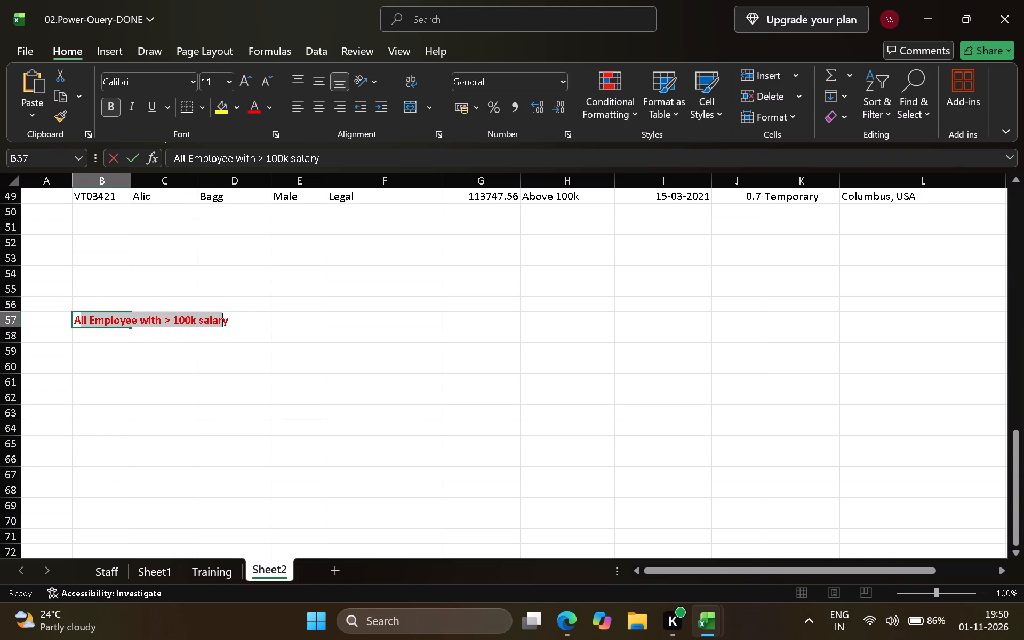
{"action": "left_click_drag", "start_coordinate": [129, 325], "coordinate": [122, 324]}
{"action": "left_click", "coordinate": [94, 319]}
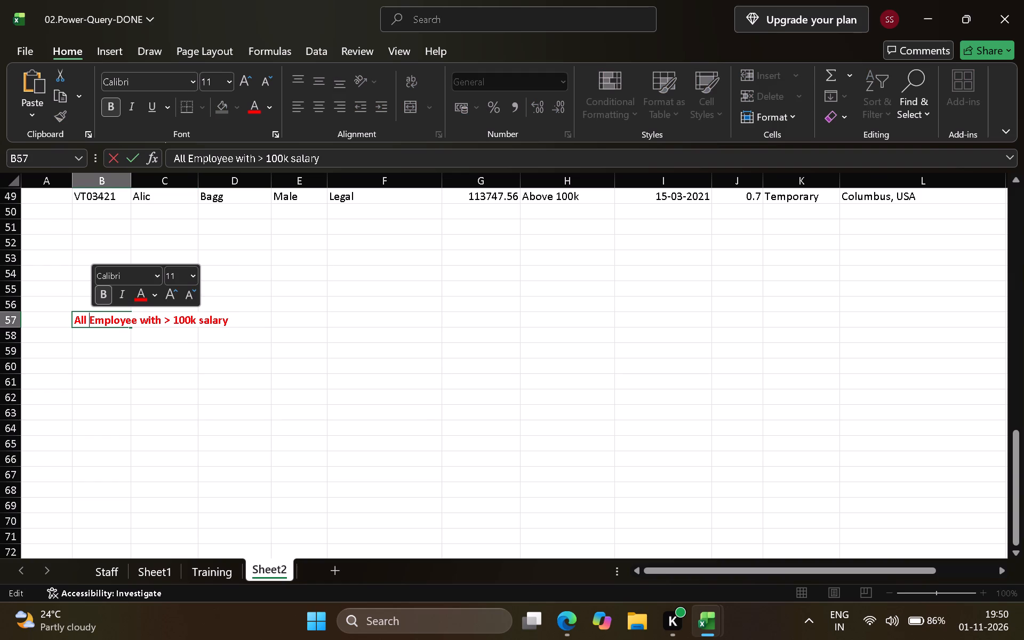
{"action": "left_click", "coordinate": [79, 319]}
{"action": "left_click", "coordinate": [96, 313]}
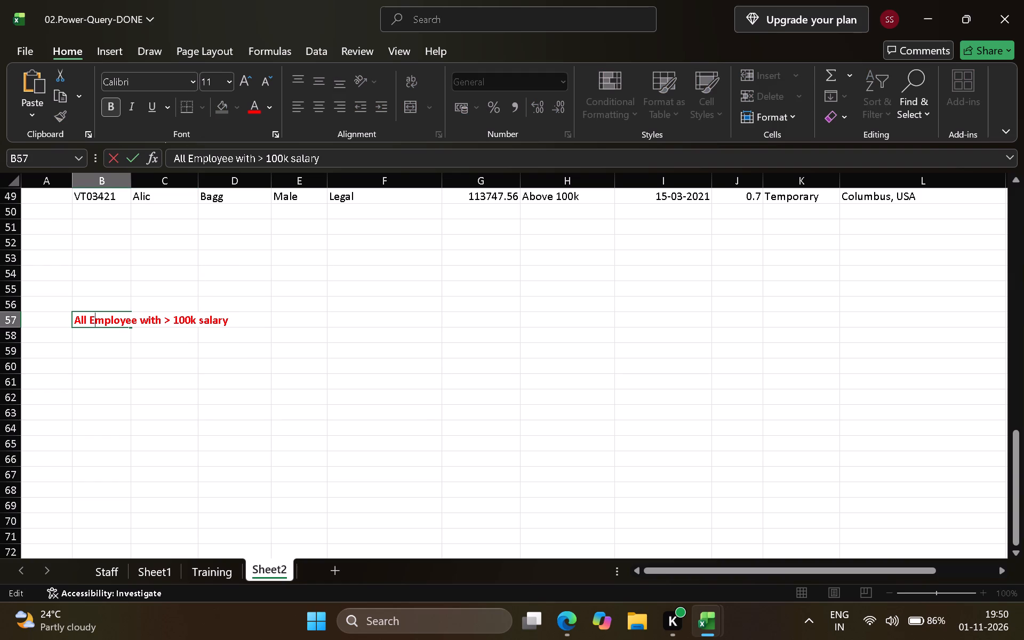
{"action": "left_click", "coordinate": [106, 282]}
Highlight the heading with a yellow fill across cells B57, C57 and D57.
{"action": "left_click", "coordinate": [78, 317]}
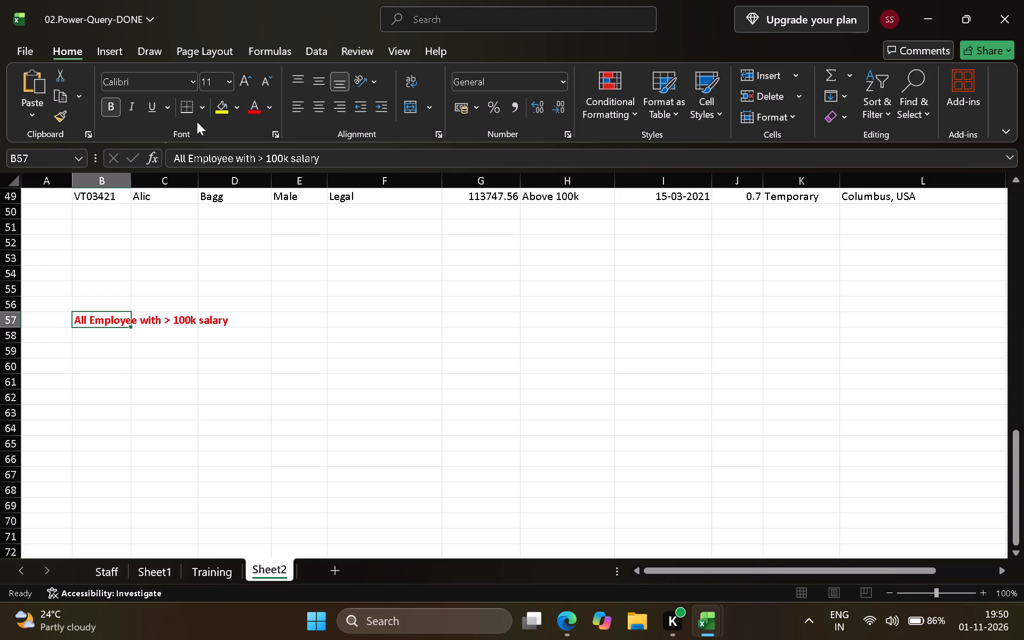
{"action": "left_click", "coordinate": [222, 110]}
{"action": "left_click", "coordinate": [147, 322]}
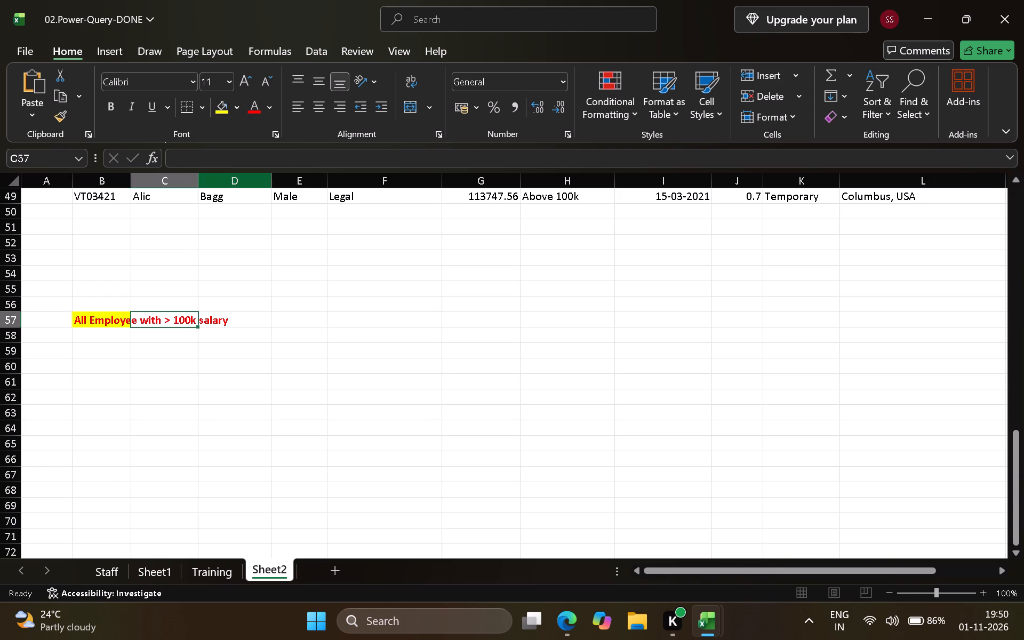
{"action": "left_click", "coordinate": [219, 108]}
{"action": "left_click", "coordinate": [214, 323]}
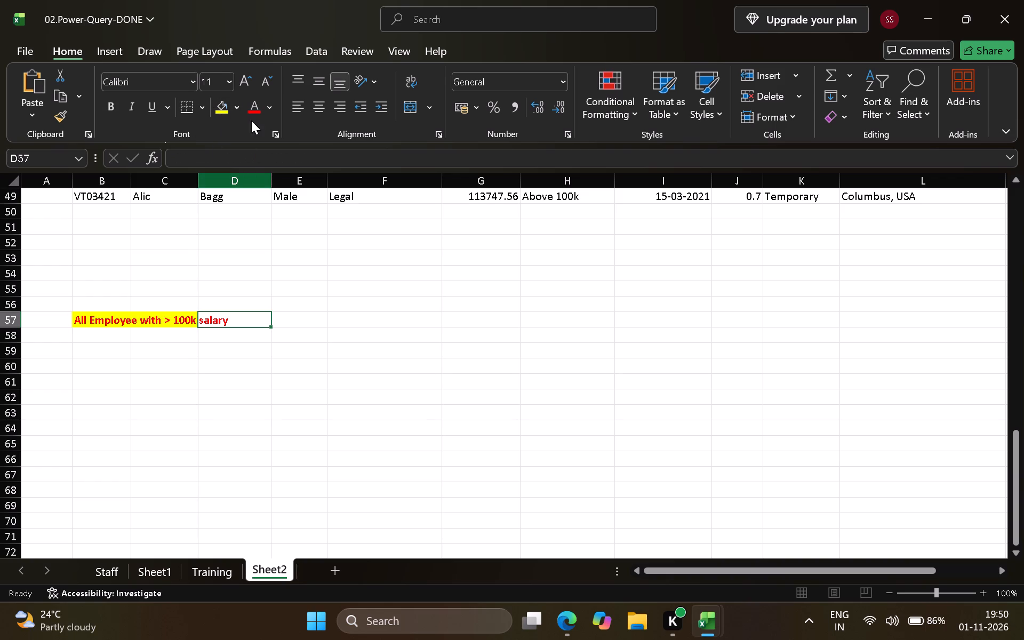
{"action": "left_click", "coordinate": [253, 106]}
{"action": "left_click", "coordinate": [226, 110]}
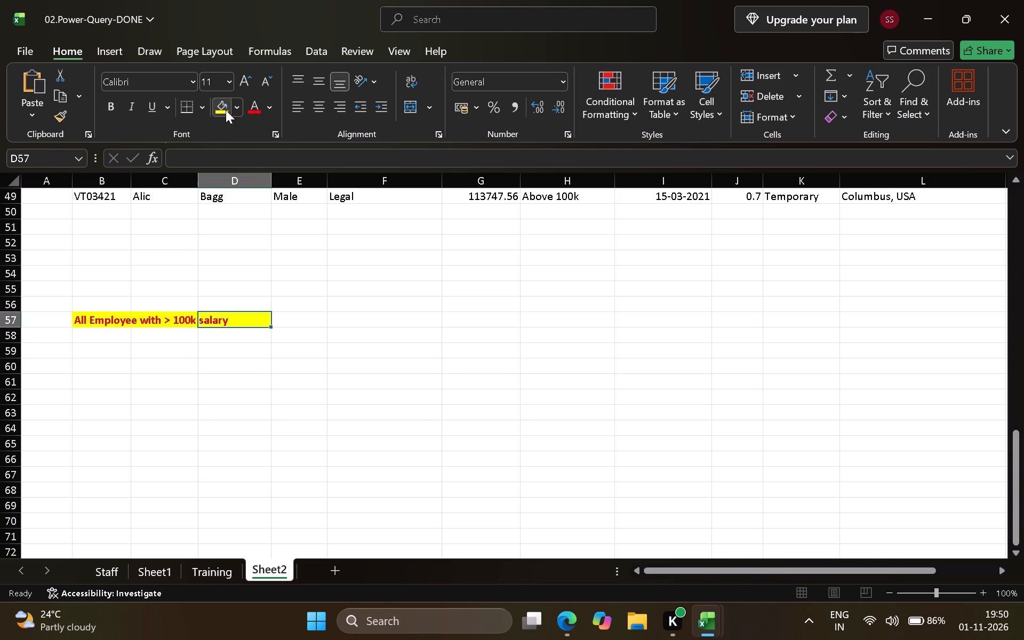
Enter the note "columns 1,2,3,5,6" in cell B58, directly under the heading.
{"action": "left_click", "coordinate": [82, 333]}
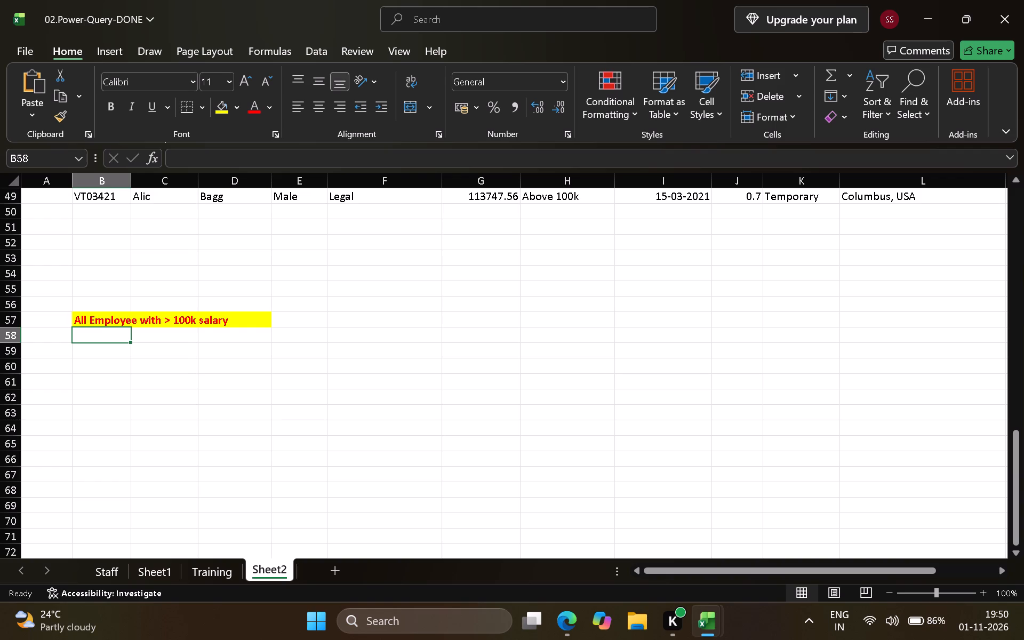
{"action": "left_click", "coordinate": [78, 332]}
{"action": "key", "text": "c"}
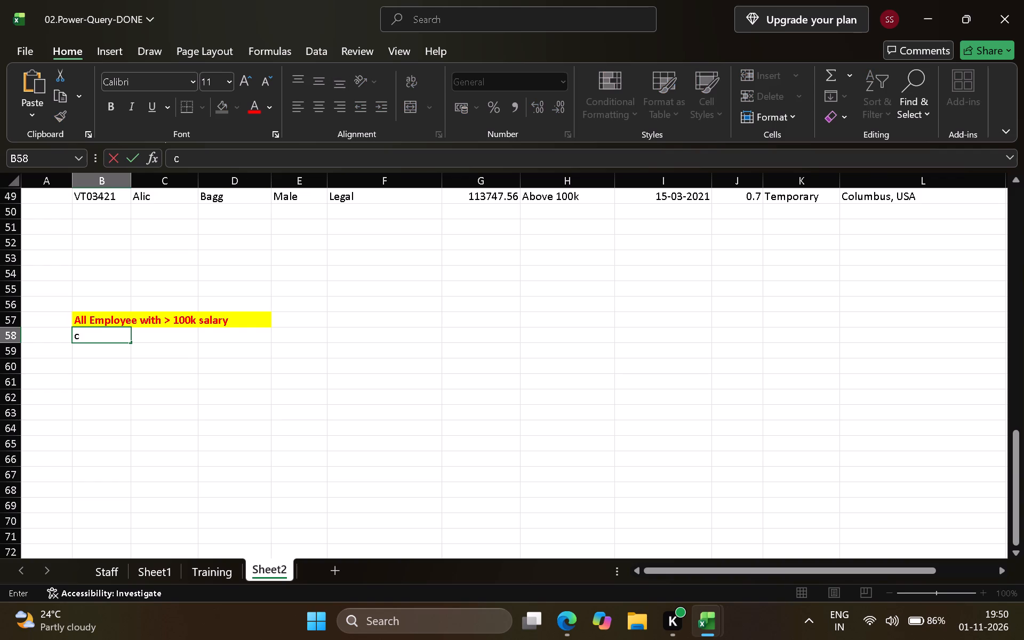
{"action": "key", "text": "o"}
{"action": "type", "text": "loumn"}
{"action": "key", "text": "BackSpace"}
{"action": "key", "text": "BackSpace"}
{"action": "key", "text": "BackSpace"}
{"action": "key", "text": "BackSpace"}
{"action": "type", "text": "umns"}
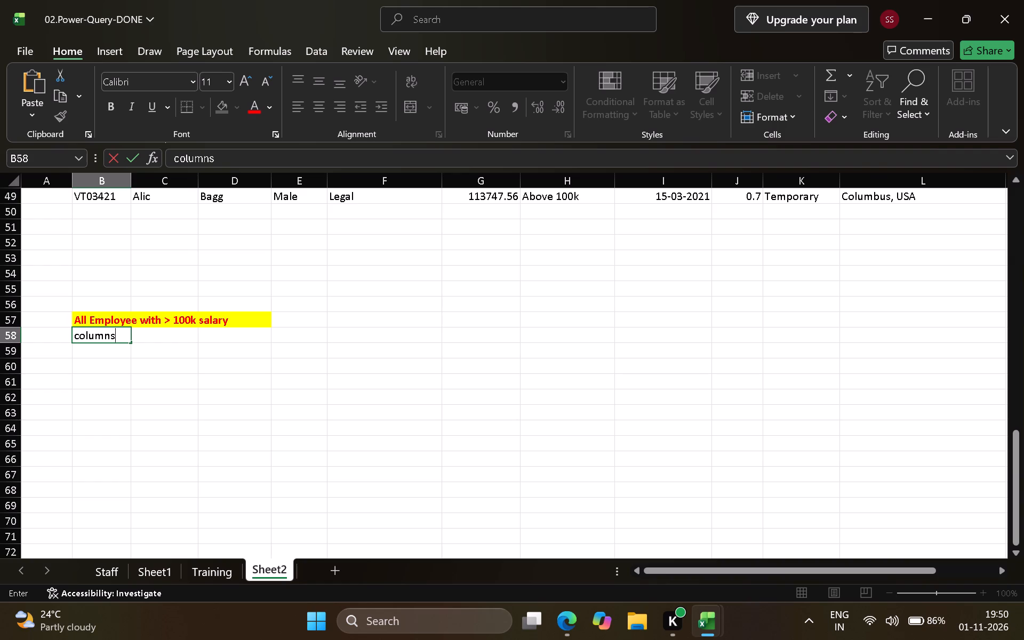
{"action": "key", "text": "space"}
{"action": "type", "text": "1,2,3,4"}
{"action": "key", "text": "BackSpace"}
{"action": "type", "text": "5,6"}
In cell B61, begin a FILTER formula that returns the staff table, with a greater-than condition on its salary column: =filter(staff,staff[salary]>.
{"action": "left_click", "coordinate": [82, 386]}
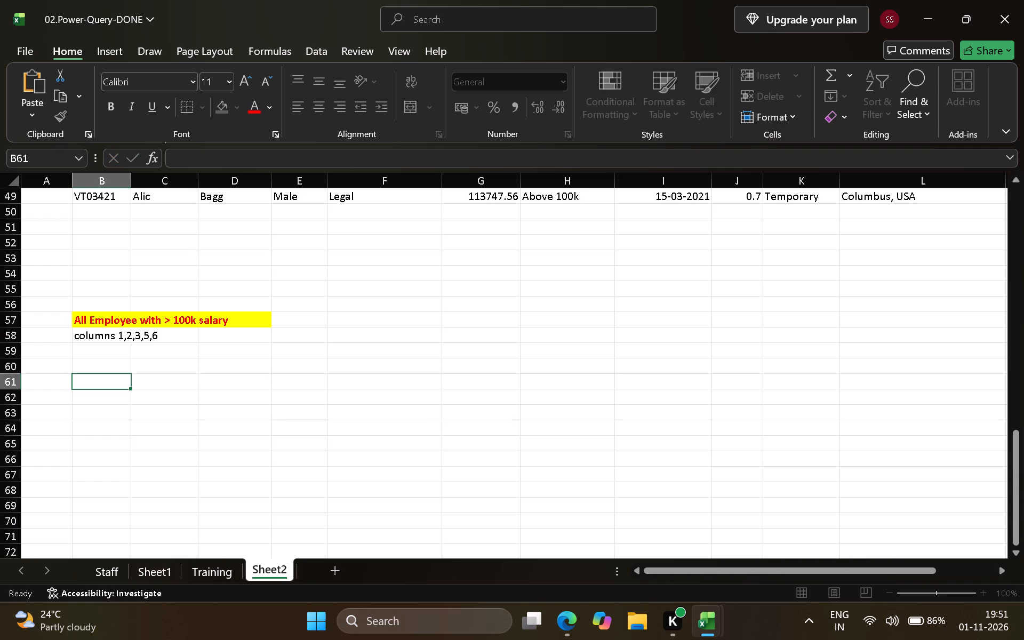
{"action": "key", "text": "equal"}
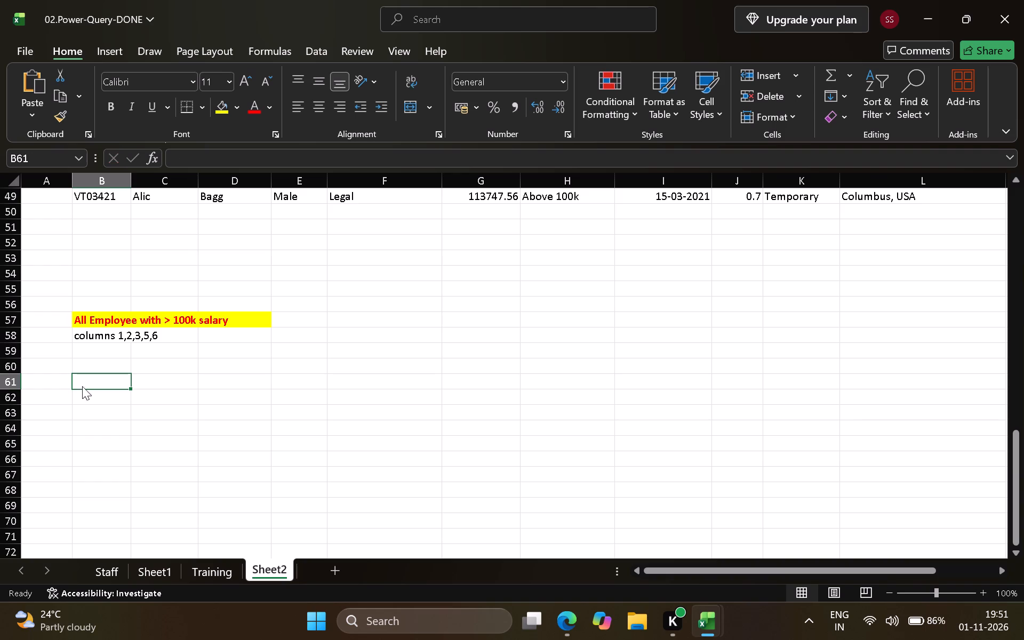
{"action": "type", "text": "fiter"}
{"action": "key", "text": "BackSpace"}
{"action": "key", "text": "BackSpace"}
{"action": "key", "text": "BackSpace"}
{"action": "key", "text": "BackSpace"}
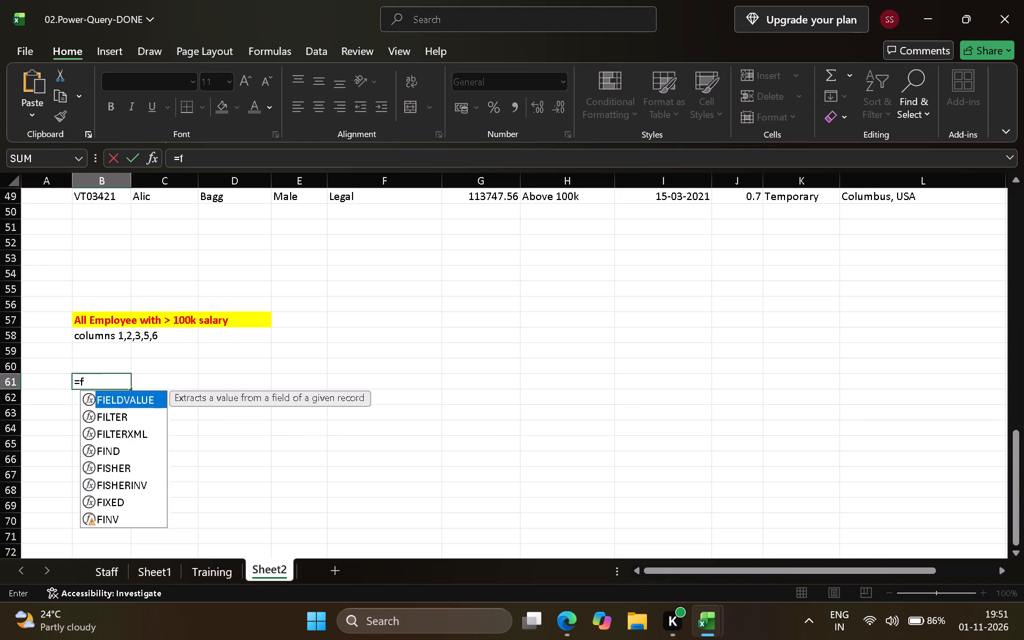
{"action": "key", "text": "BackSpace"}
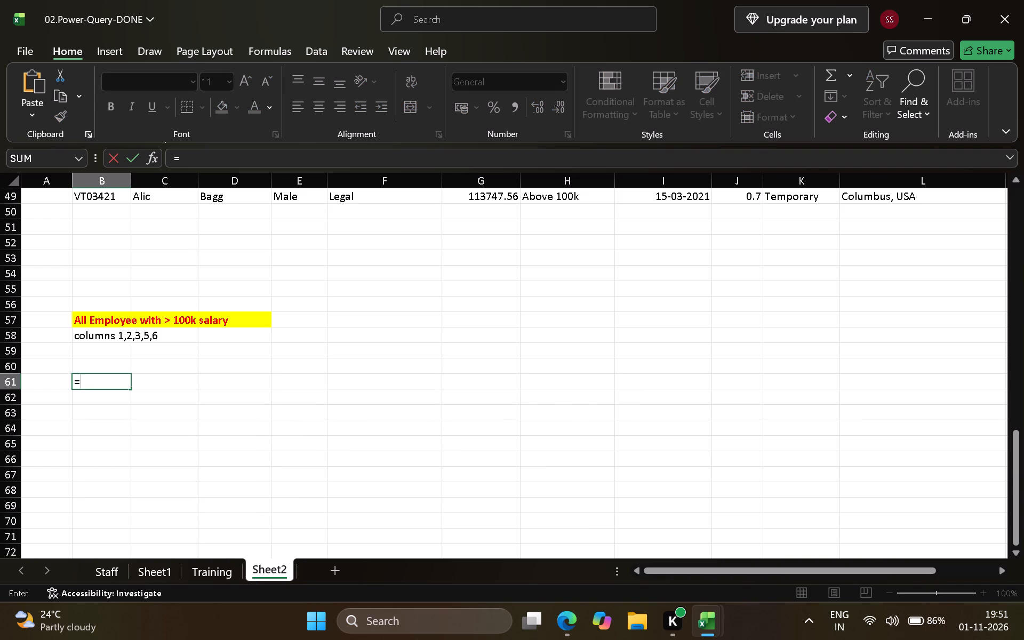
{"action": "type", "text": "filter"}
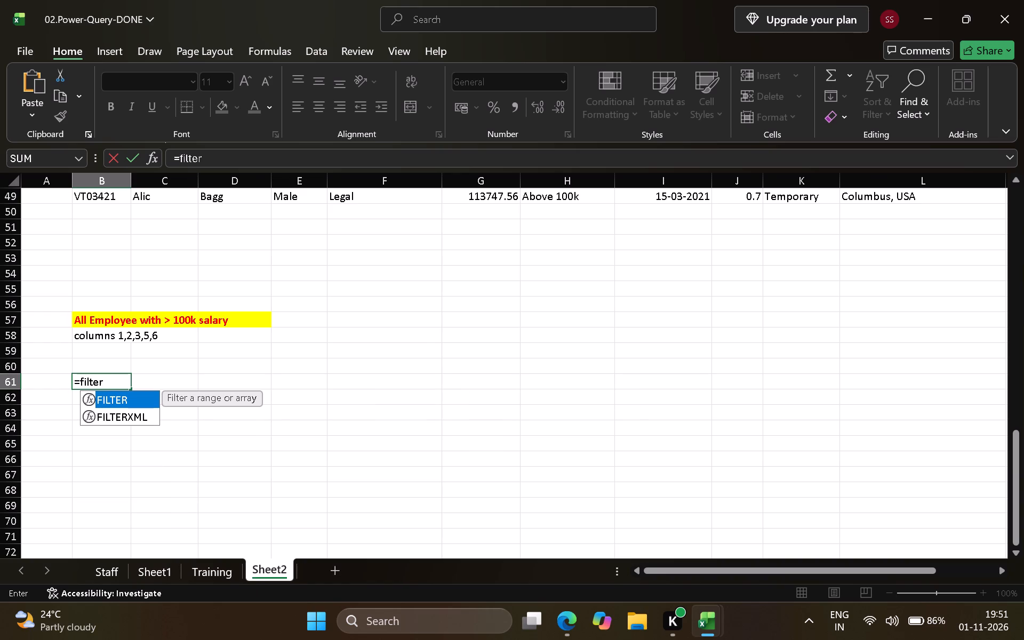
{"action": "left_click", "coordinate": [113, 395]}
{"action": "left_click", "coordinate": [106, 396]}
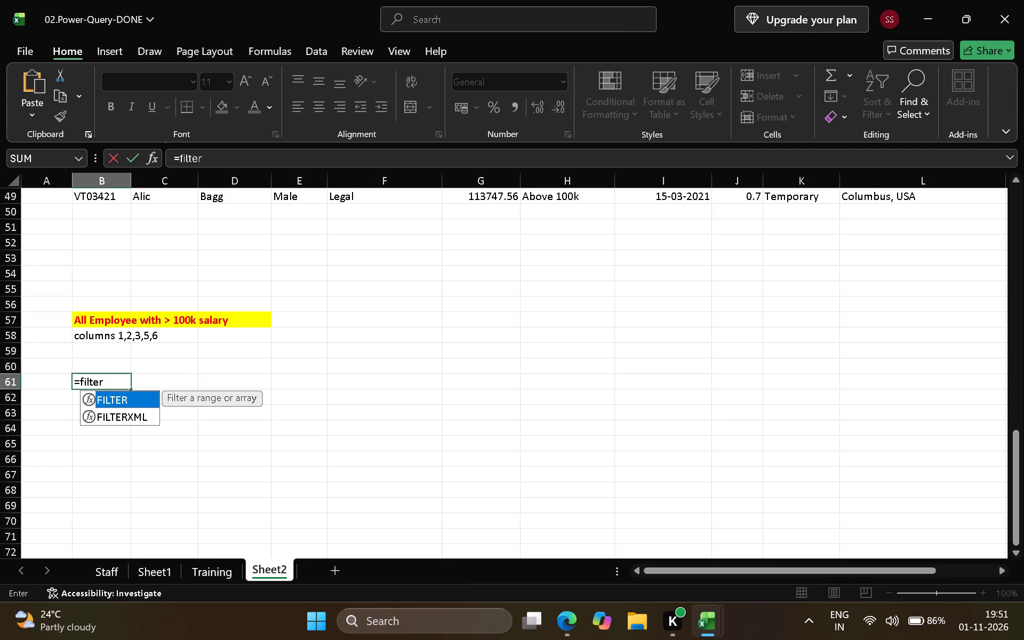
{"action": "key", "text": "shift+parenleft"}
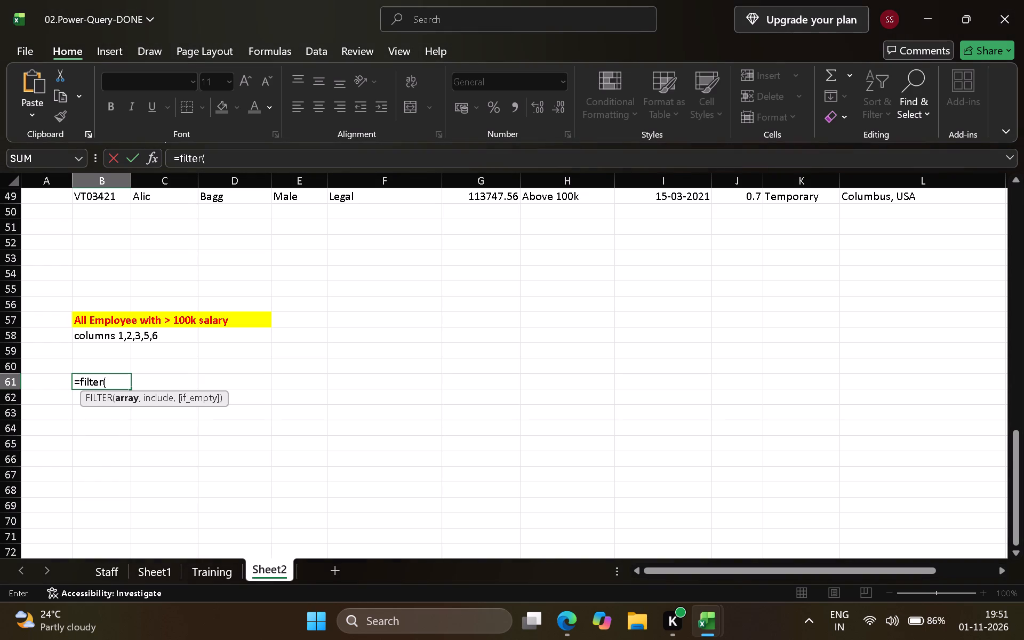
{"action": "type", "text": "staff"}
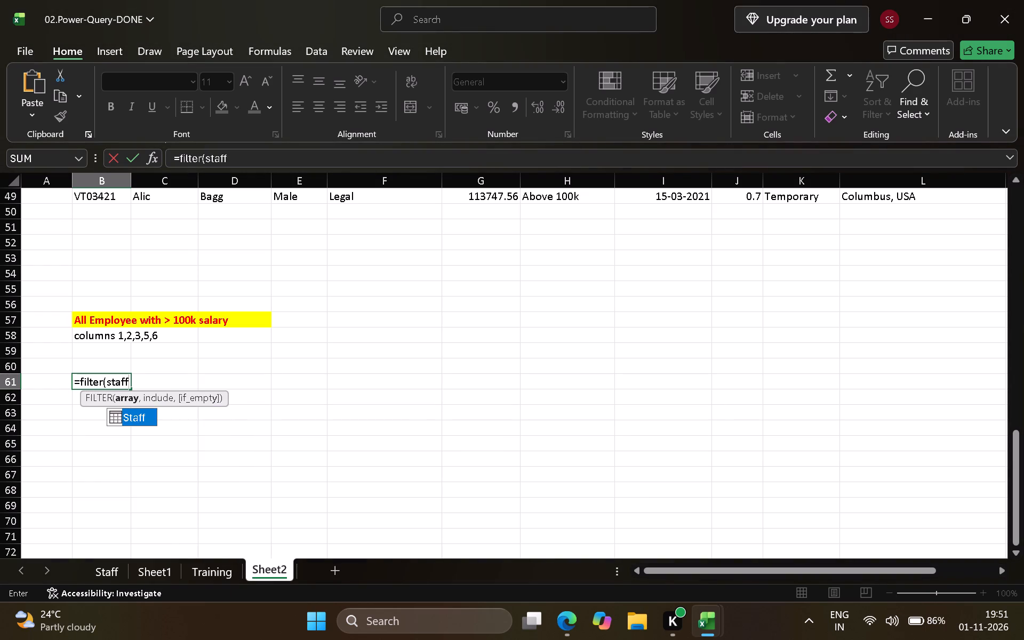
{"action": "key", "text": "comma"}
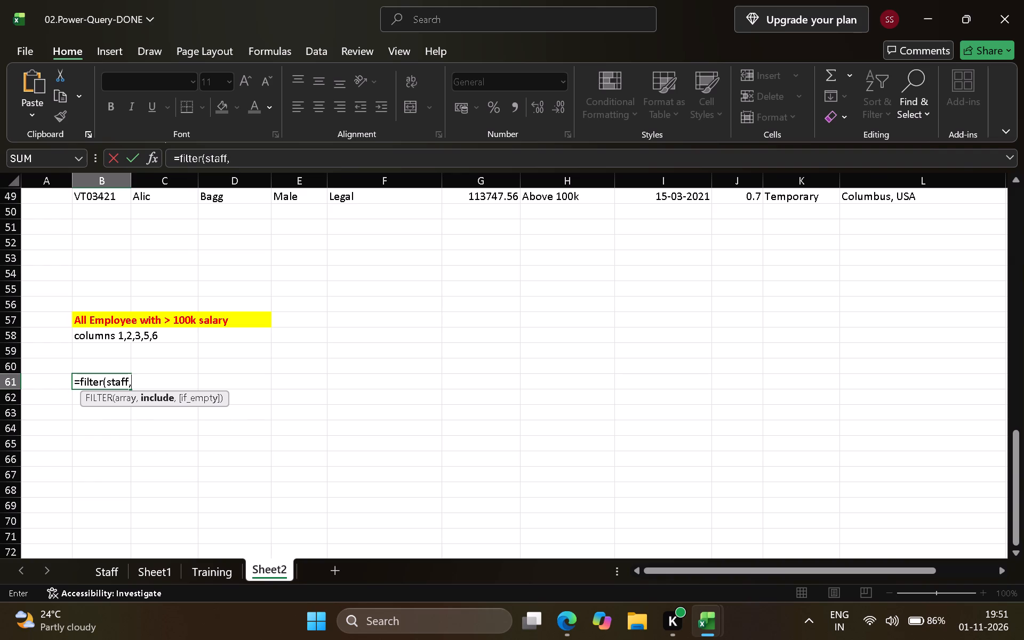
{"action": "type", "text": "staff"}
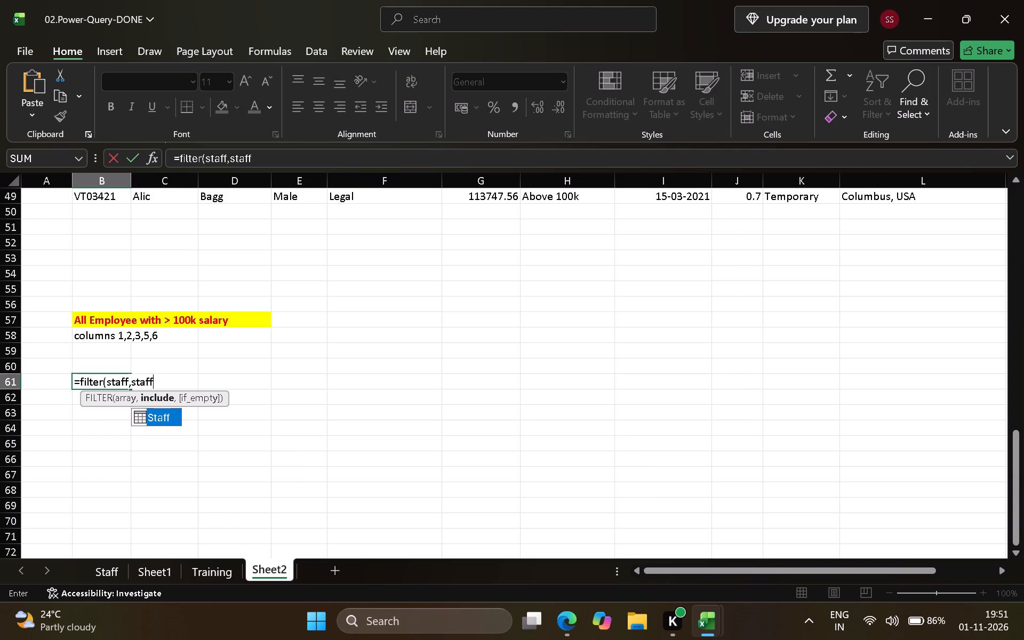
{"action": "type", "text": "[salaley"}
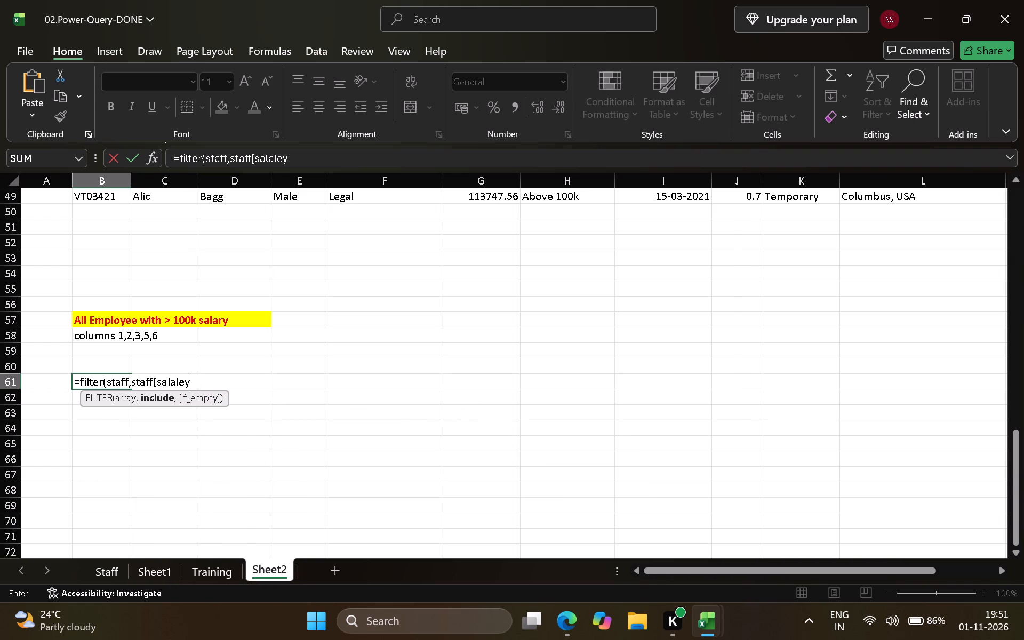
{"action": "key", "text": "BackSpace"}
{"action": "key", "text": "BackSpace"}
{"action": "key", "text": "BackSpace"}
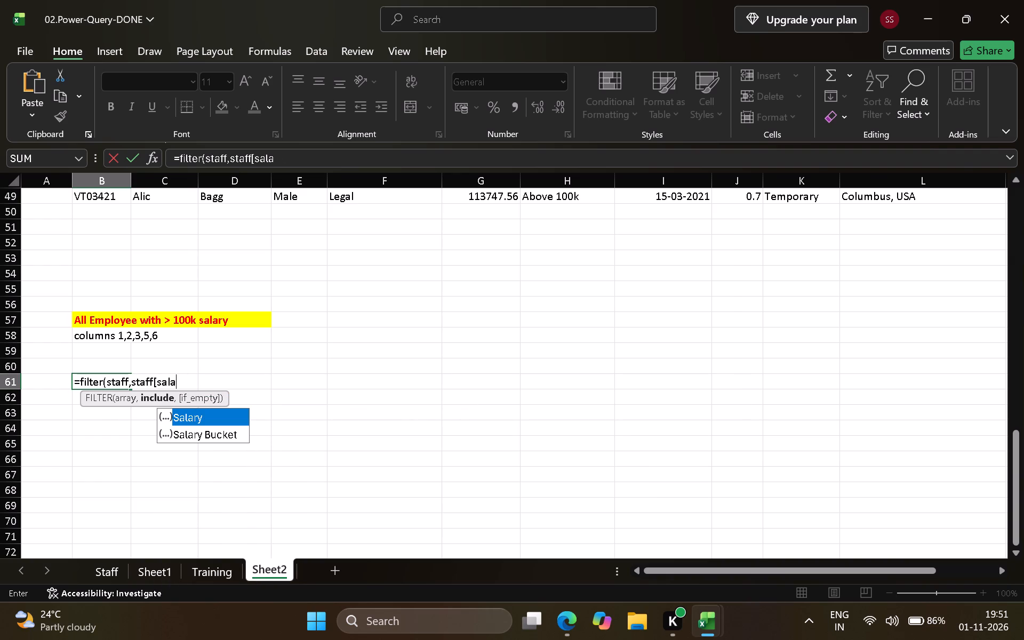
{"action": "type", "text": "ry"}
{"action": "key", "text": "bracketright"}
{"action": "key", "text": "shift+greater"}
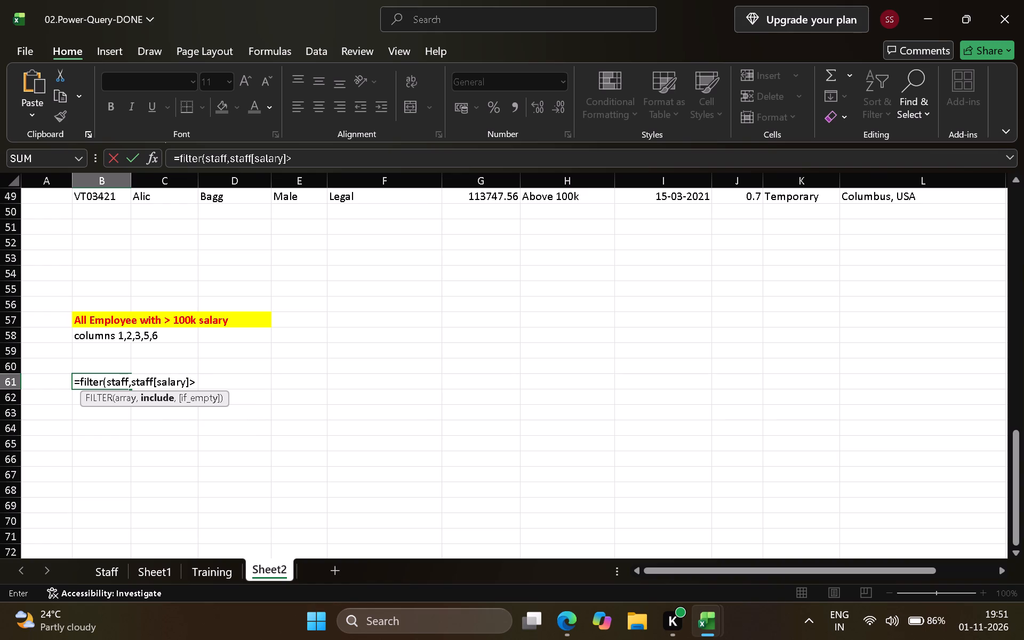
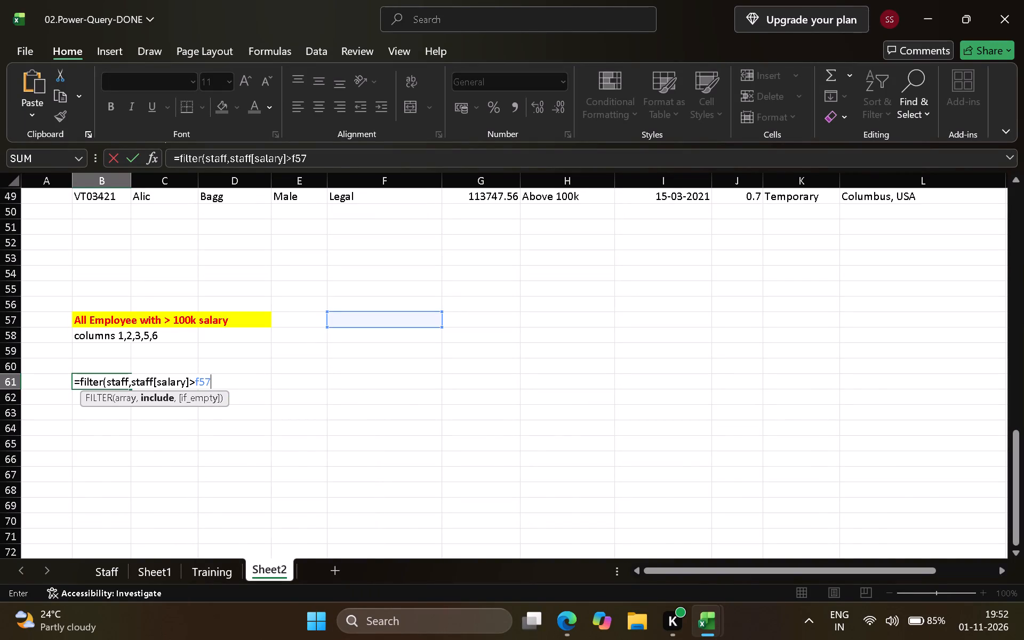
Commit the FILTER formula in B61 with its salary condition compared against cell F57.
{"action": "key", "text": "Return"}
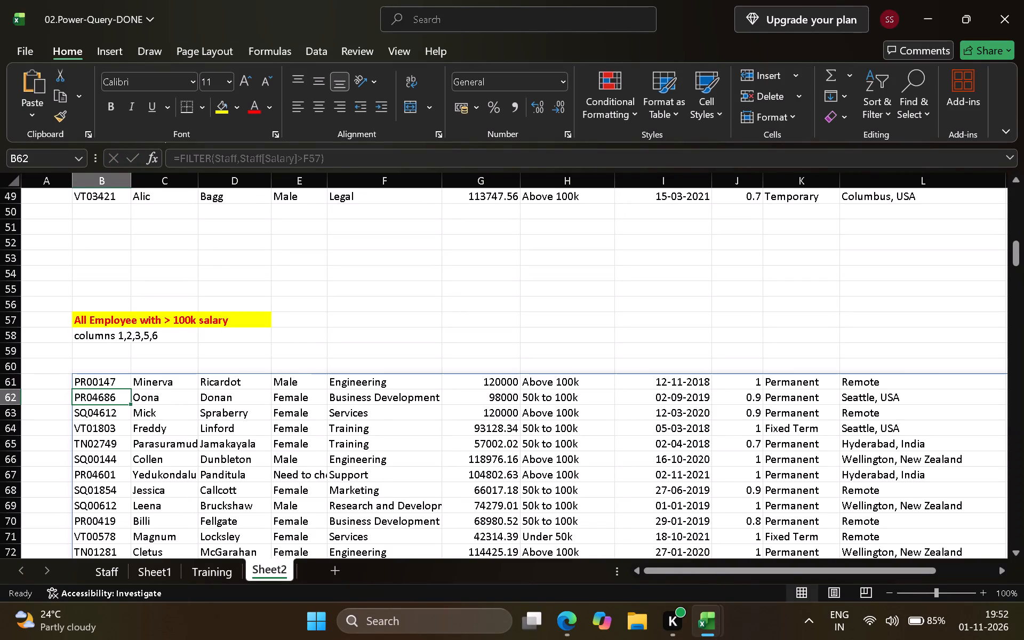
{"action": "left_click", "coordinate": [107, 381]}
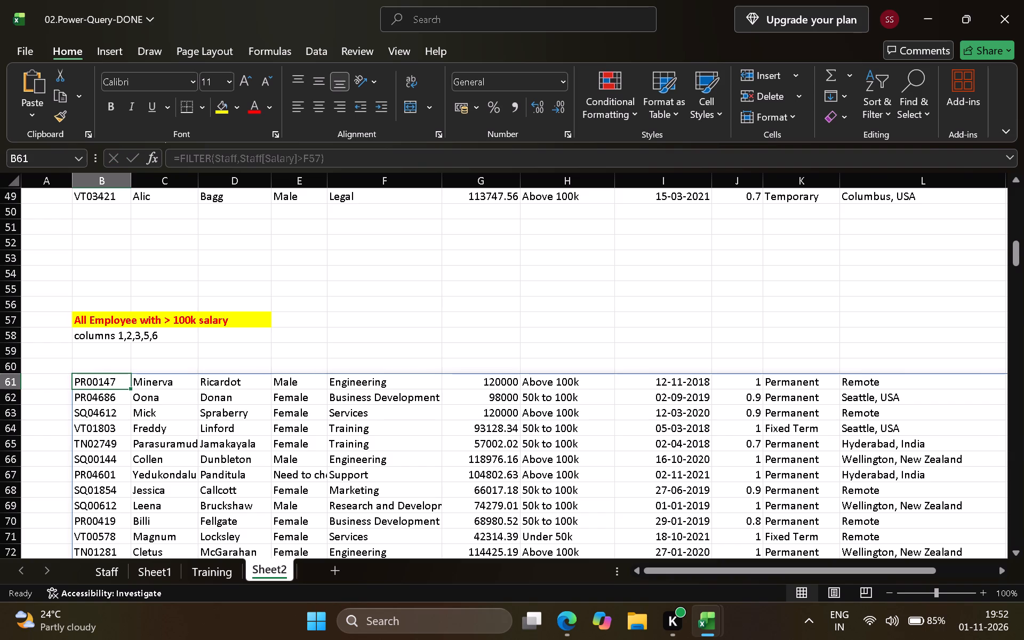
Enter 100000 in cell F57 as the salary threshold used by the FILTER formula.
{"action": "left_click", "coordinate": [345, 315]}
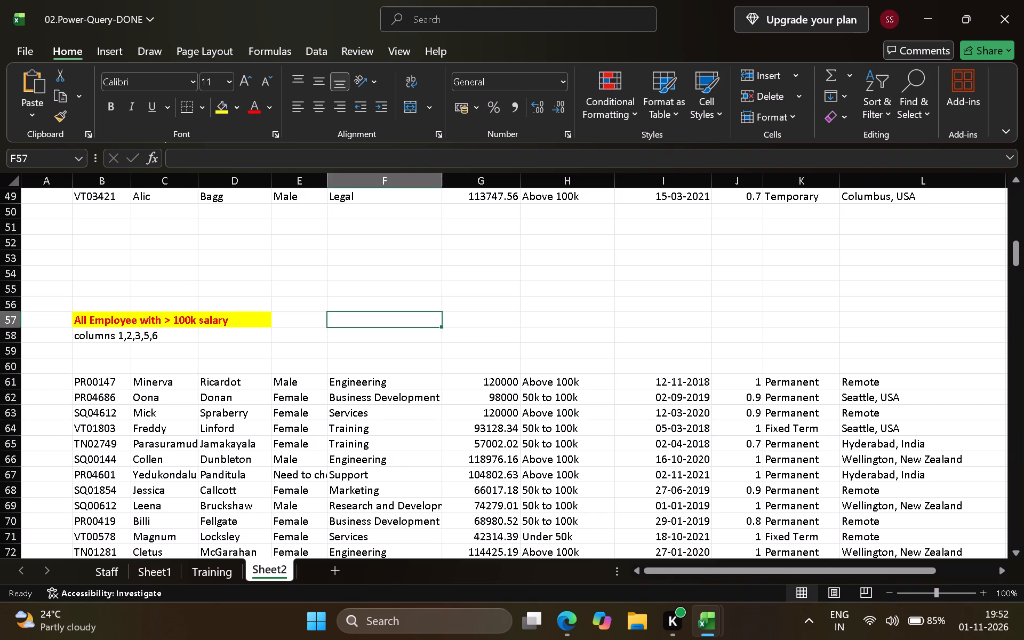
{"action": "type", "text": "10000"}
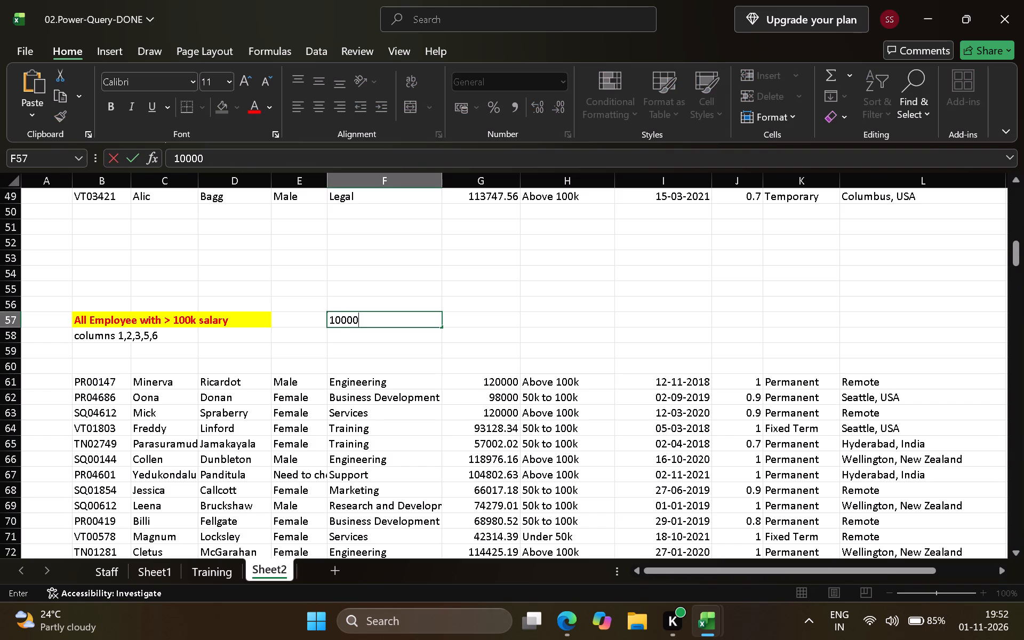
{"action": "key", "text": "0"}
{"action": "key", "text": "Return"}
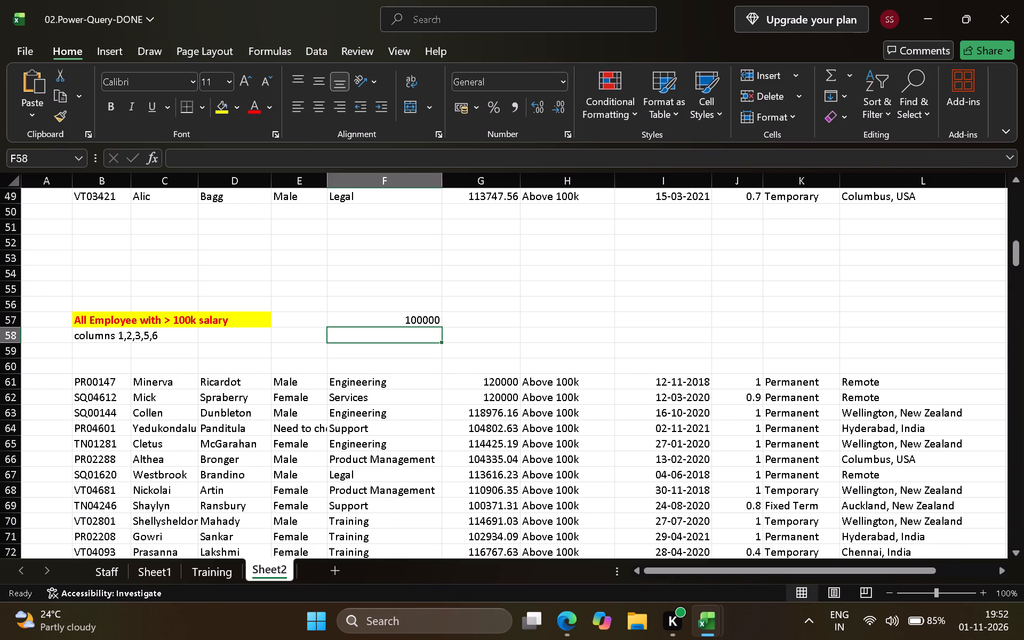
Change the salary threshold in cell F57 to 115000.
{"action": "scroll", "coordinate": [345, 315], "scroll_direction": "up", "scroll_amount": 1}
{"action": "left_click", "coordinate": [414, 341]}
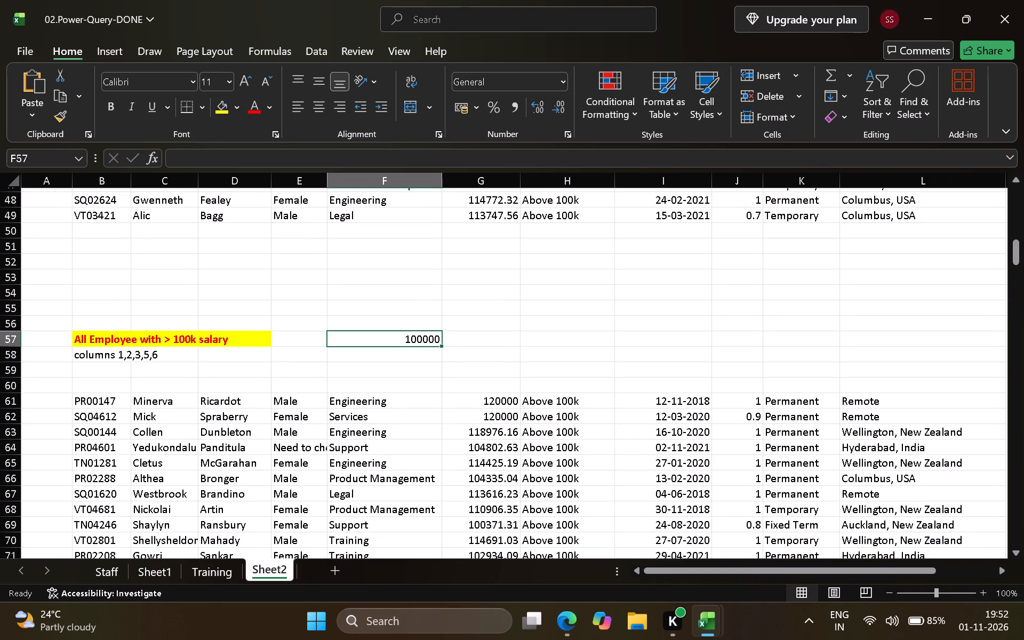
{"action": "double_click", "coordinate": [414, 341]}
{"action": "triple_click", "coordinate": [414, 341]}
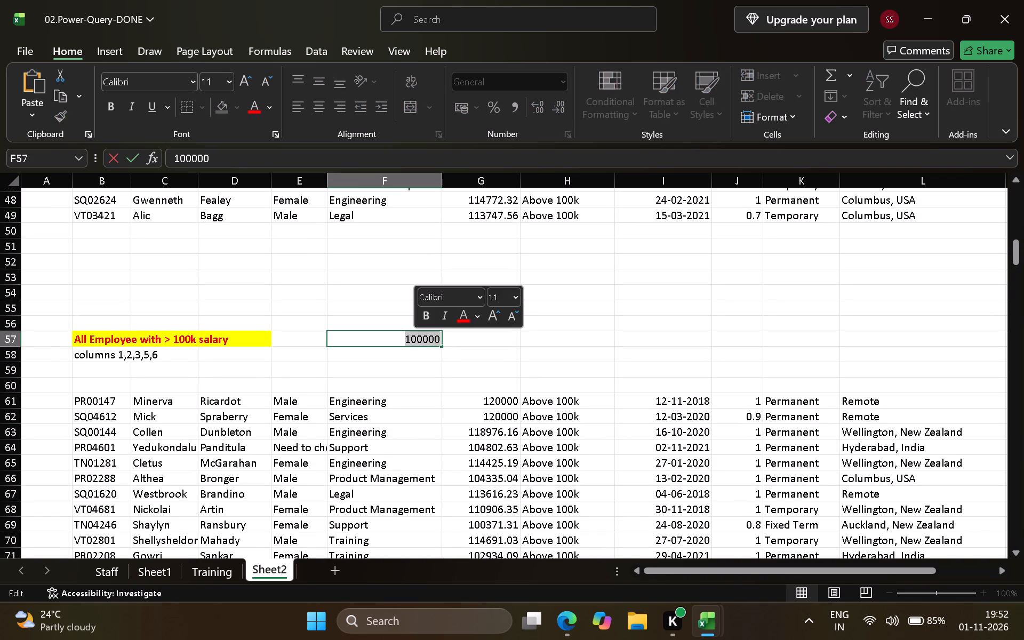
{"action": "key", "text": "BackSpace"}
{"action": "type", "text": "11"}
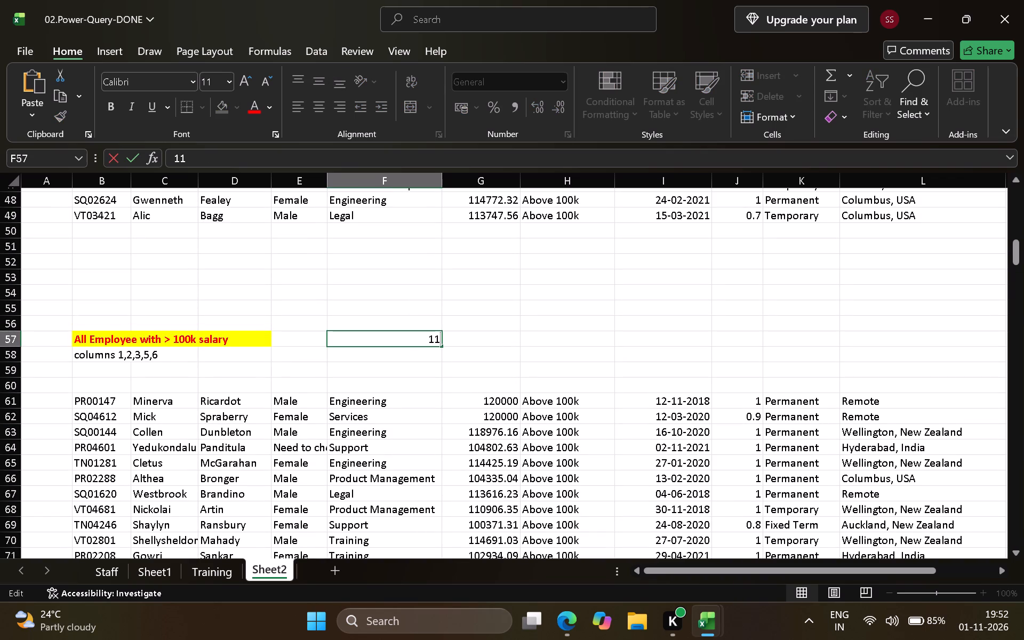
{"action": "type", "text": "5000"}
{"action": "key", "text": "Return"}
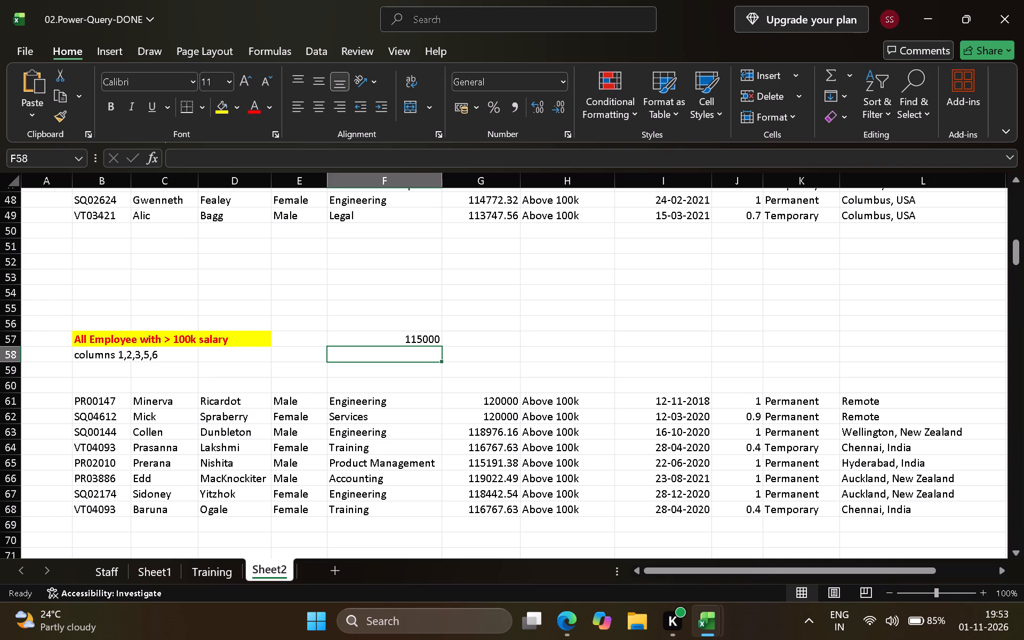
Edit the formula in B61 and insert choosecols directly before FILTER.
{"action": "double_click", "coordinate": [113, 394]}
{"action": "left_click", "coordinate": [113, 394]}
{"action": "left_click_drag", "start_coordinate": [113, 394], "coordinate": [115, 403]}
{"action": "left_click", "coordinate": [115, 403]}
{"action": "left_click", "coordinate": [115, 403]}
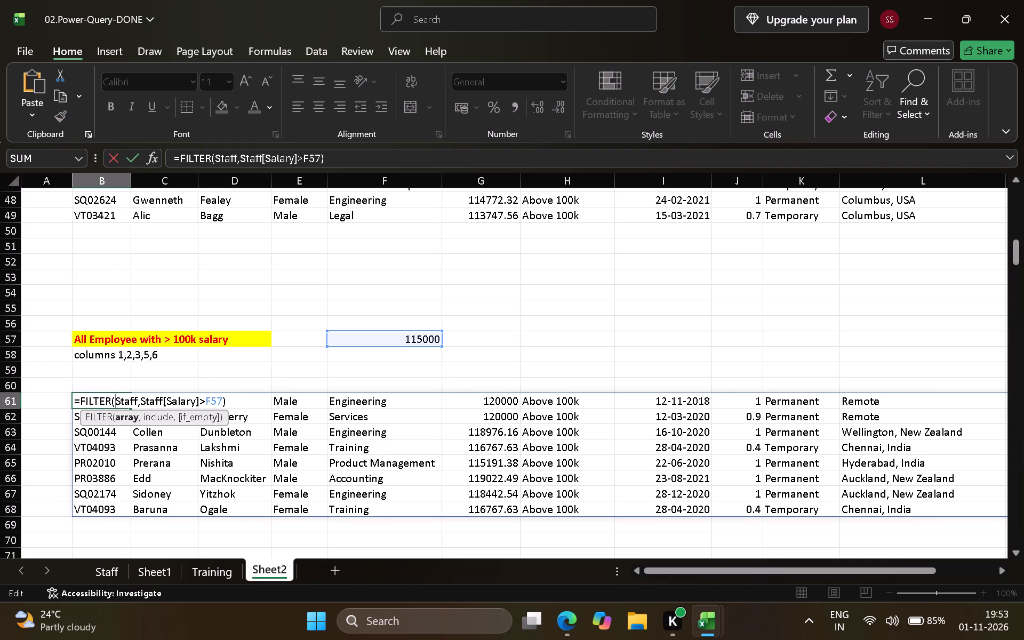
{"action": "left_click", "coordinate": [78, 399]}
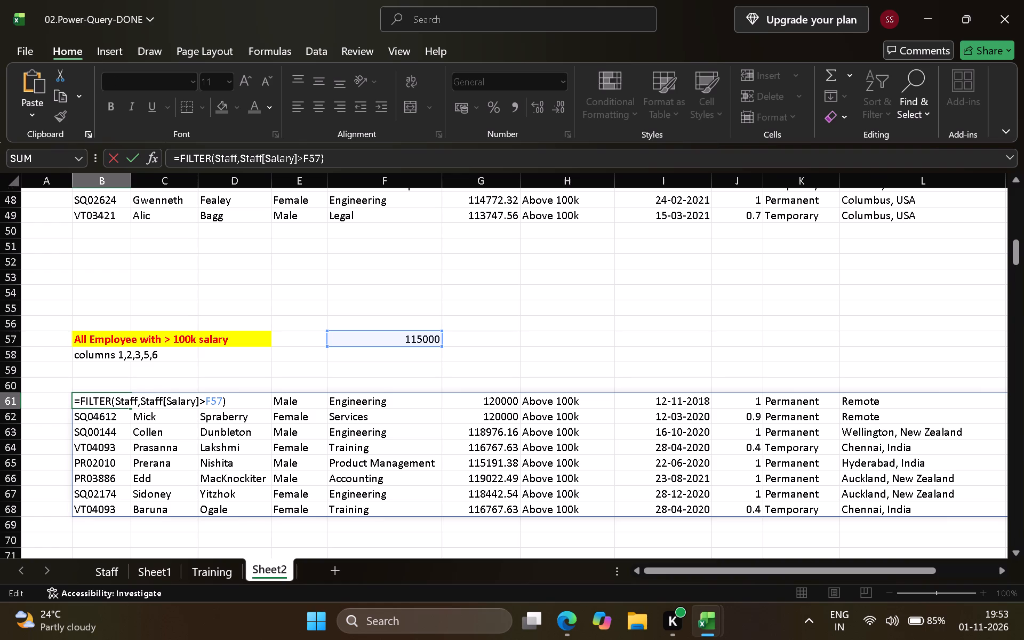
{"action": "type", "text": "choose"}
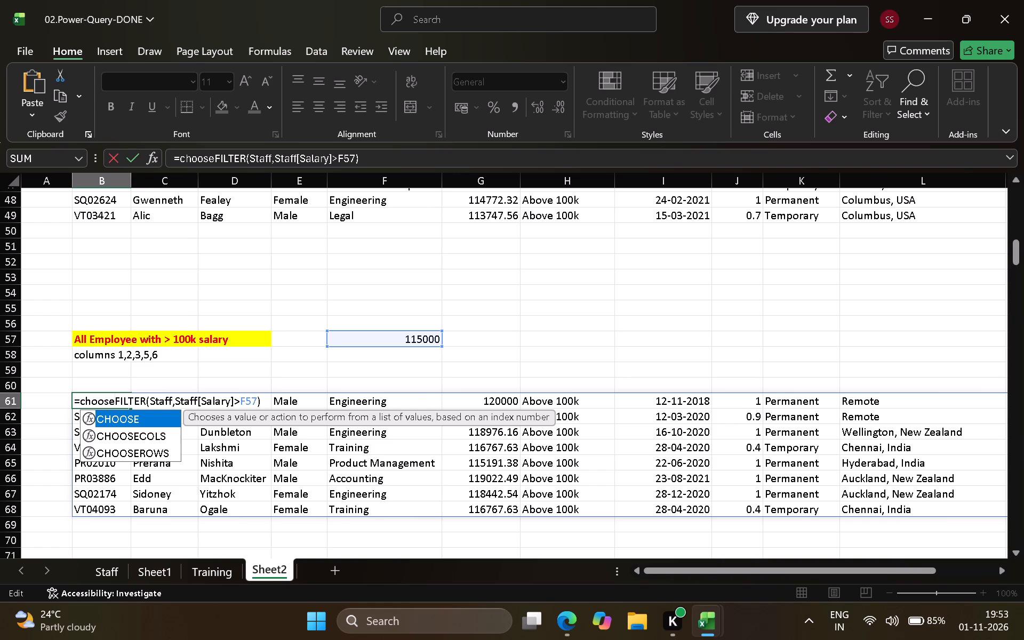
{"action": "type", "text": "cols"}
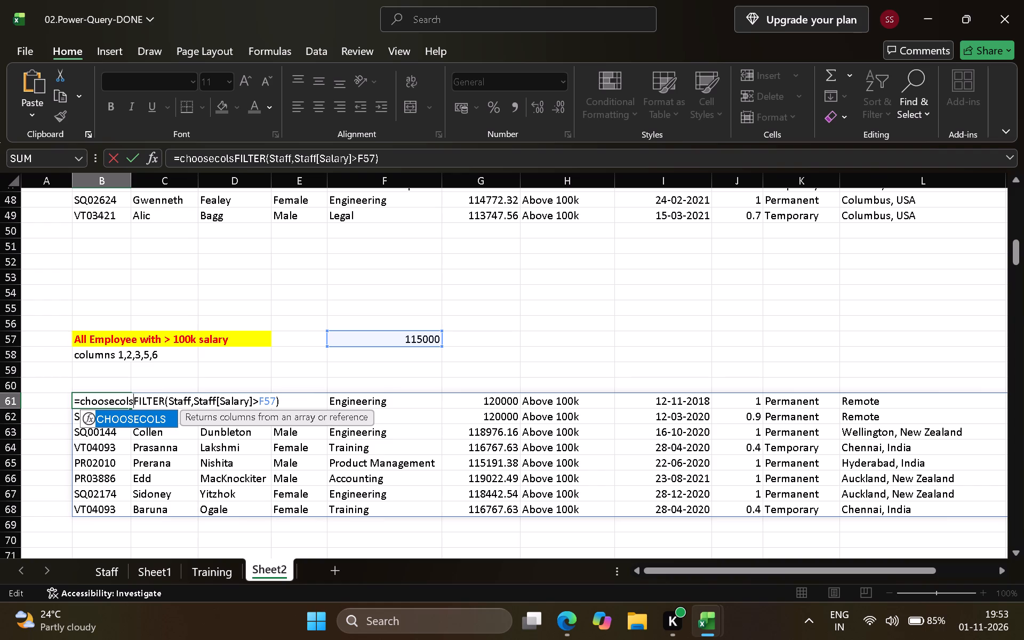
Append the column numbers 1,2,3,5,6 and a closing parenthesis to the B61 formula and try to commit it.
{"action": "left_click", "coordinate": [283, 401]}
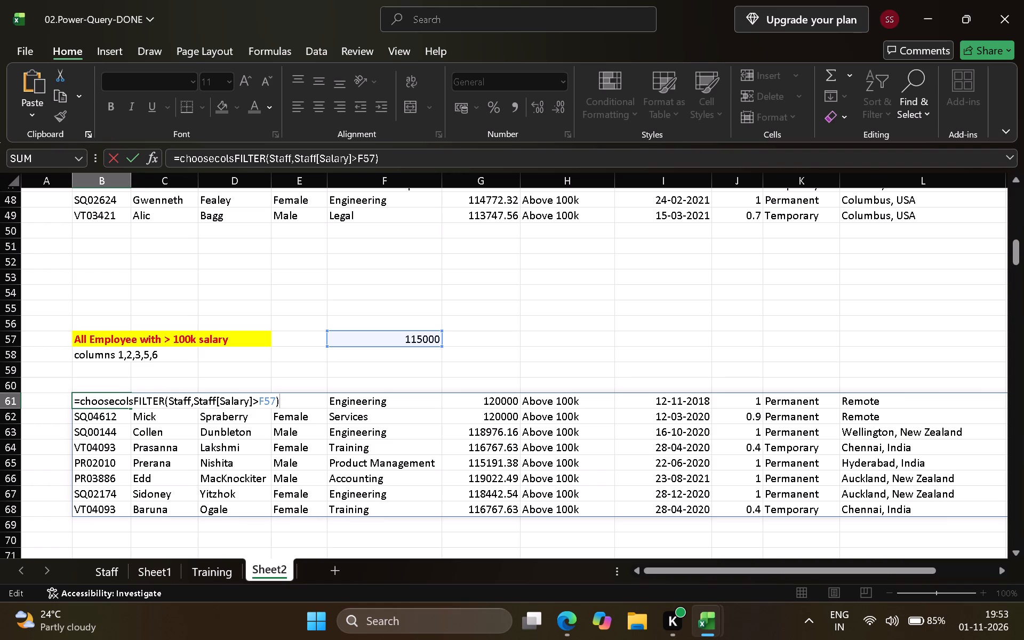
{"action": "type", "text": ",1,2"}
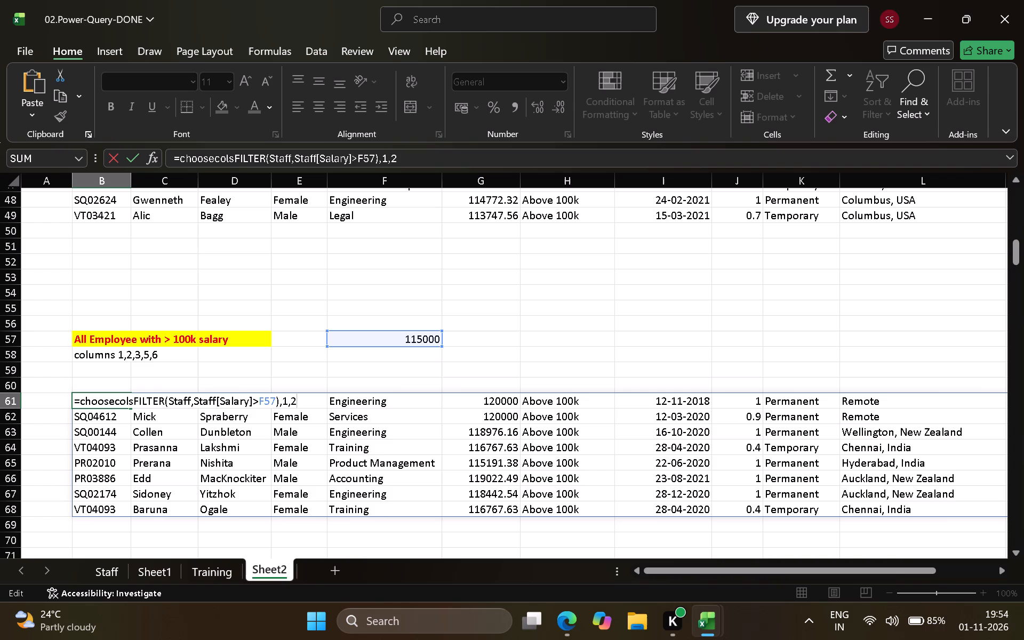
{"action": "key", "text": "comma"}
{"action": "type", "text": "3,"}
{"action": "type", "text": "5,6"}
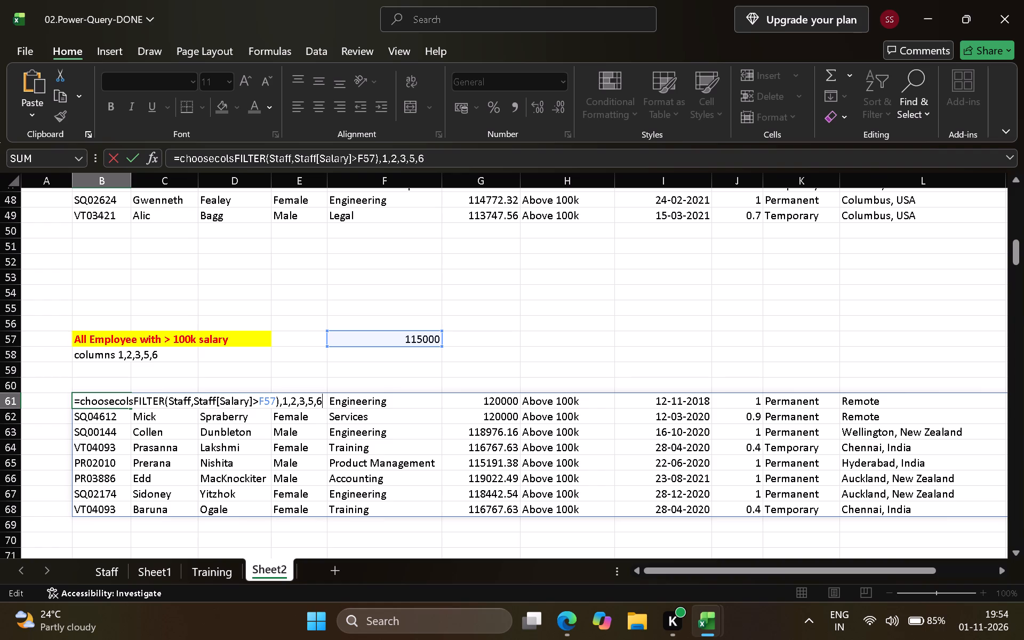
{"action": "key", "text": "shift+parenright"}
{"action": "key", "text": "Return"}
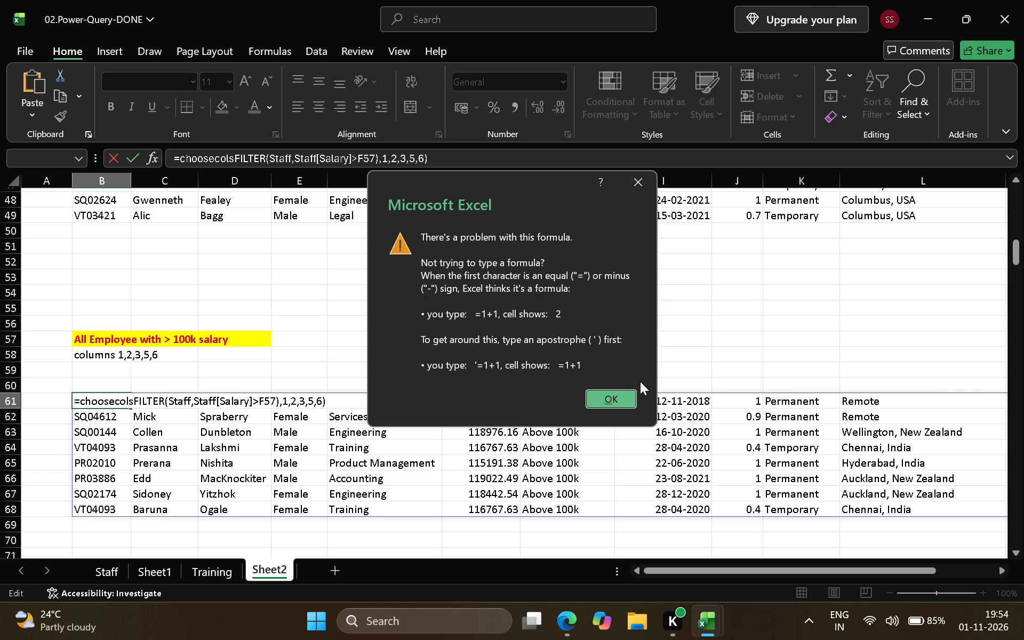
{"action": "left_click", "coordinate": [619, 397]}
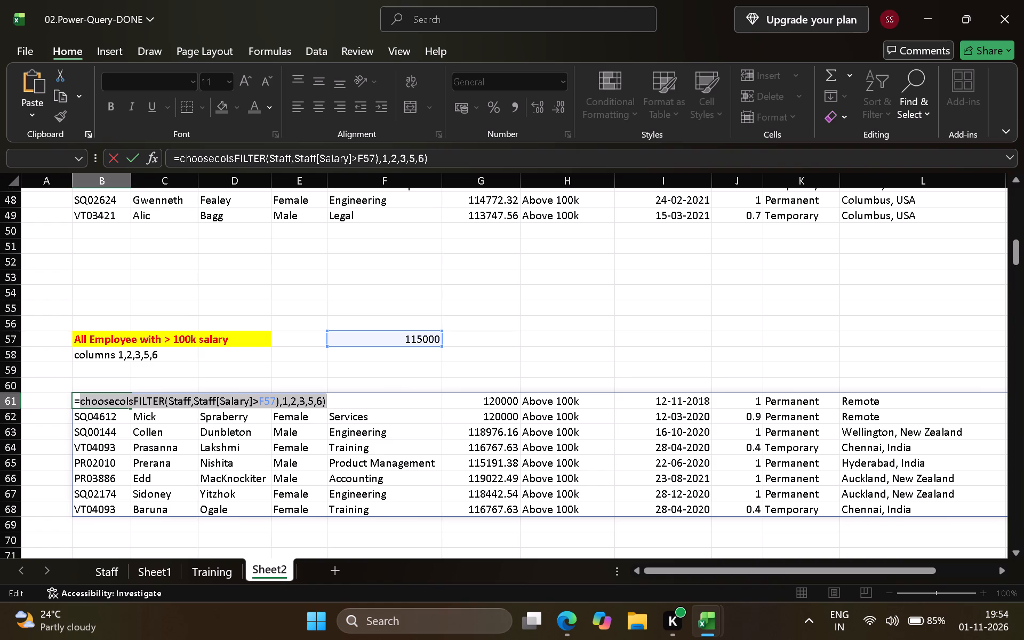
Replace the choosecols text before FILTER in B61 with CHOOSECOLS in capitals and try to commit the formula again.
{"action": "left_click", "coordinate": [101, 404]}
{"action": "left_click", "coordinate": [130, 404]}
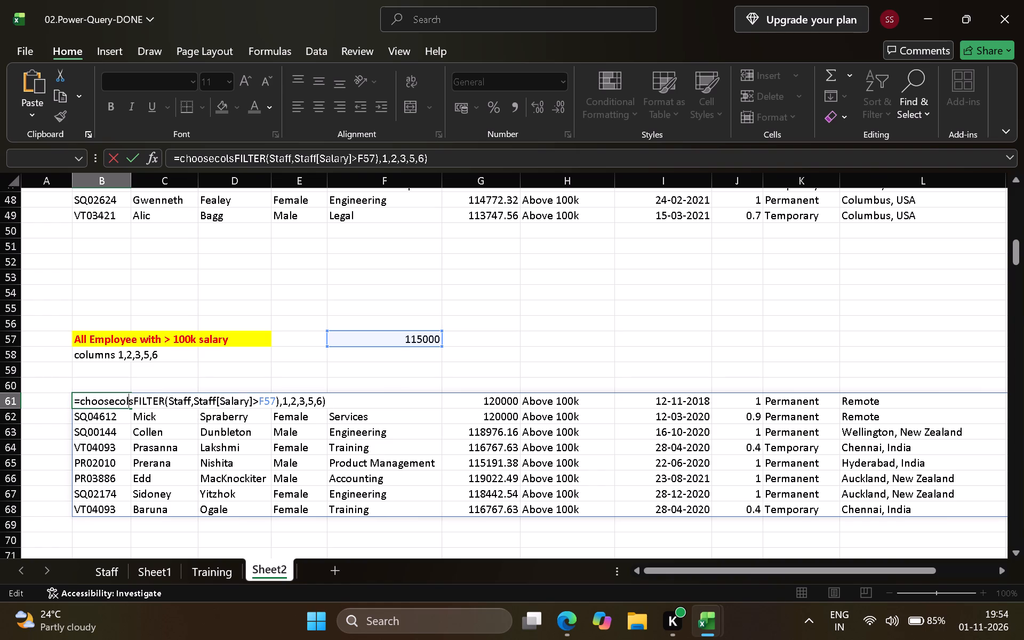
{"action": "left_click", "coordinate": [134, 399]}
{"action": "key", "text": "BackSpace"}
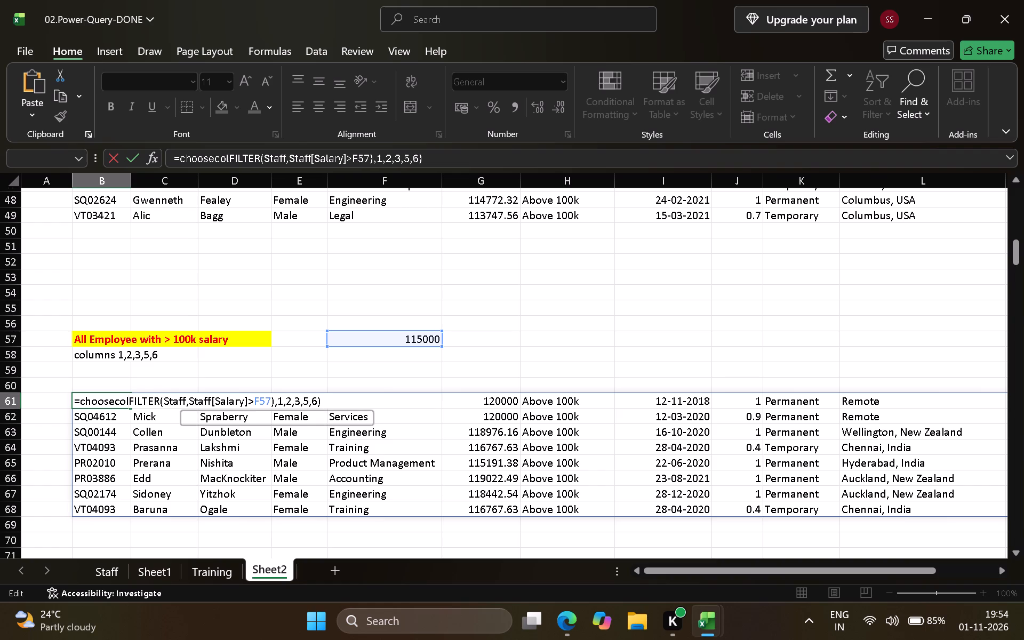
{"action": "key", "text": "BackSpace"}
{"action": "key", "text": "BackSpace"}
{"action": "key", "text": "BackSpace"}
{"action": "key", "text": "BackSpace"}
{"action": "key", "text": "BackSpace"}
{"action": "key", "text": "BackSpace"}
{"action": "key", "text": "BackSpace"}
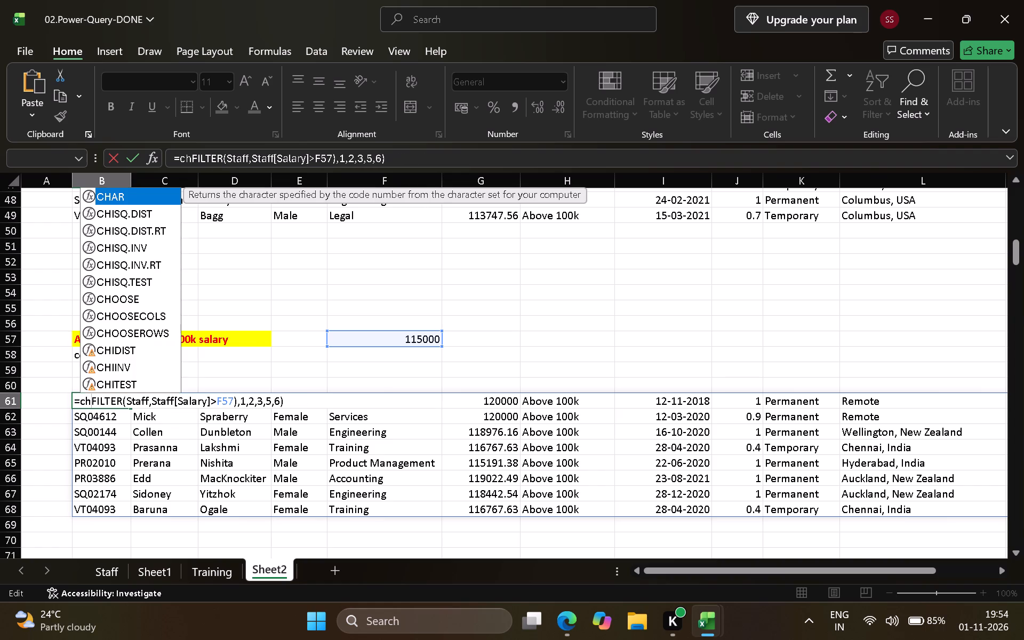
{"action": "key", "text": "BackSpace"}
{"action": "key", "text": "BackSpace"}
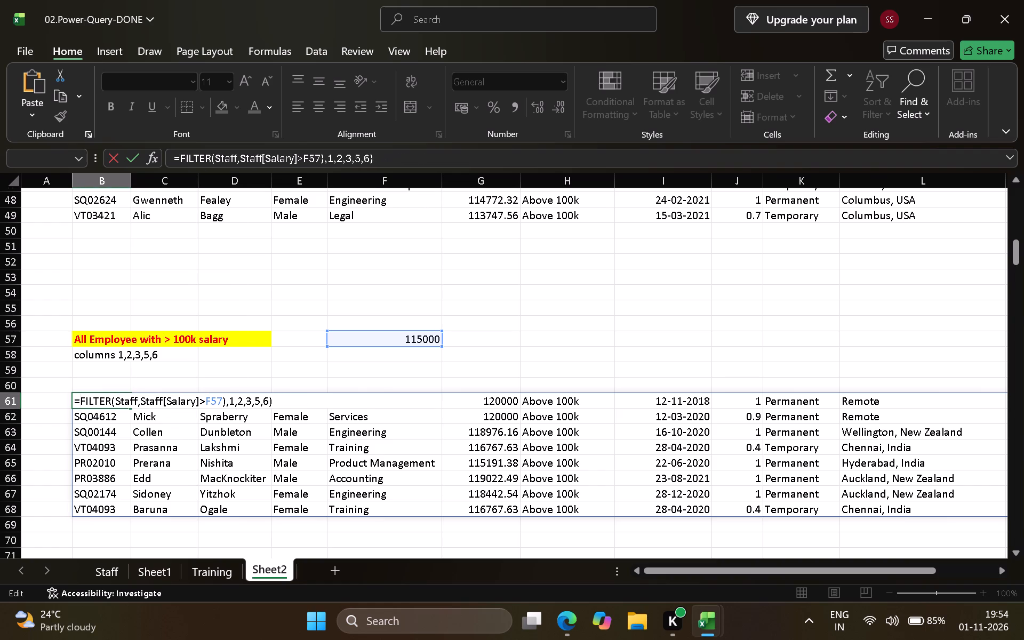
{"action": "type", "text": "CHOOSECOLS"}
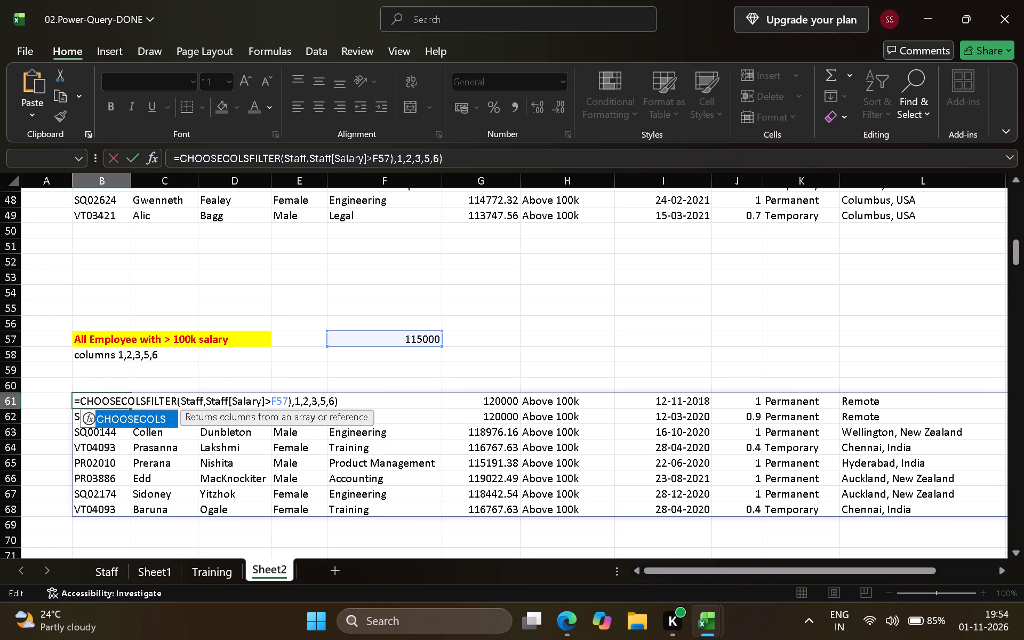
{"action": "left_click", "coordinate": [133, 423]}
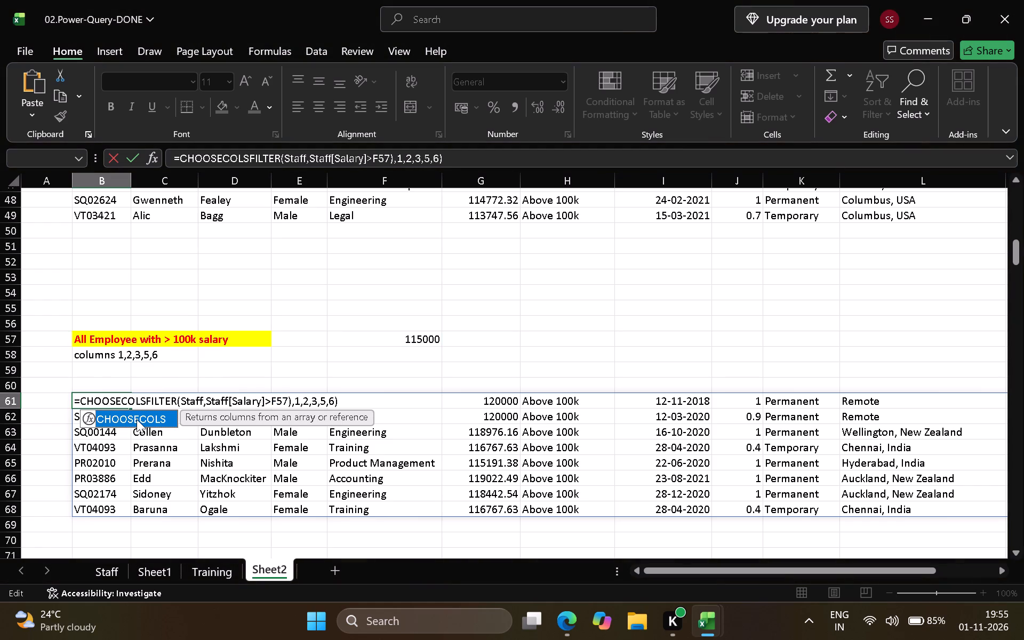
{"action": "left_click", "coordinate": [137, 419]}
{"action": "left_click", "coordinate": [346, 401]}
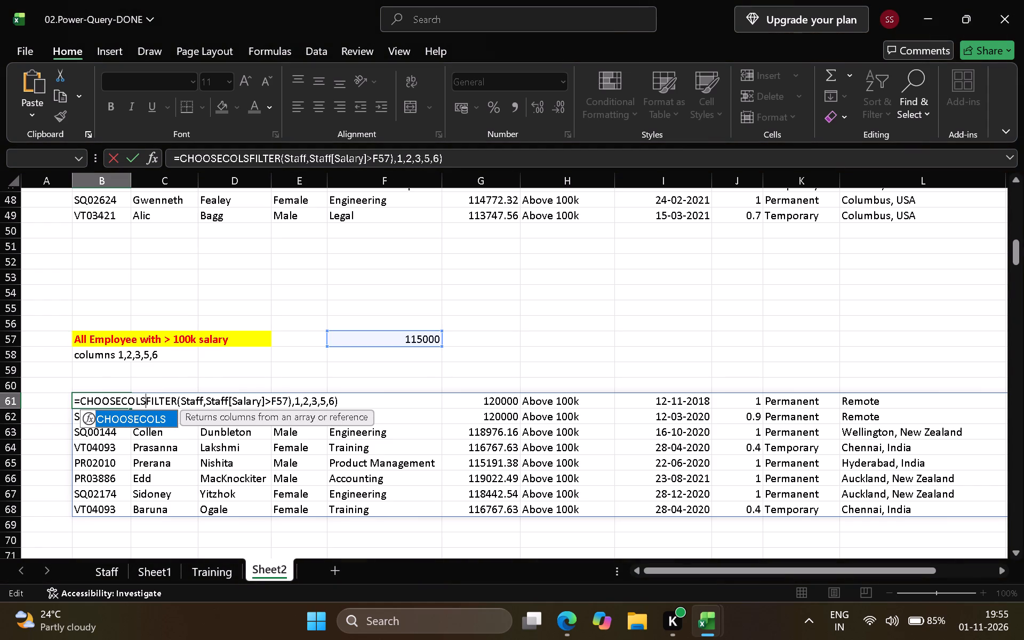
{"action": "key", "text": "Return"}
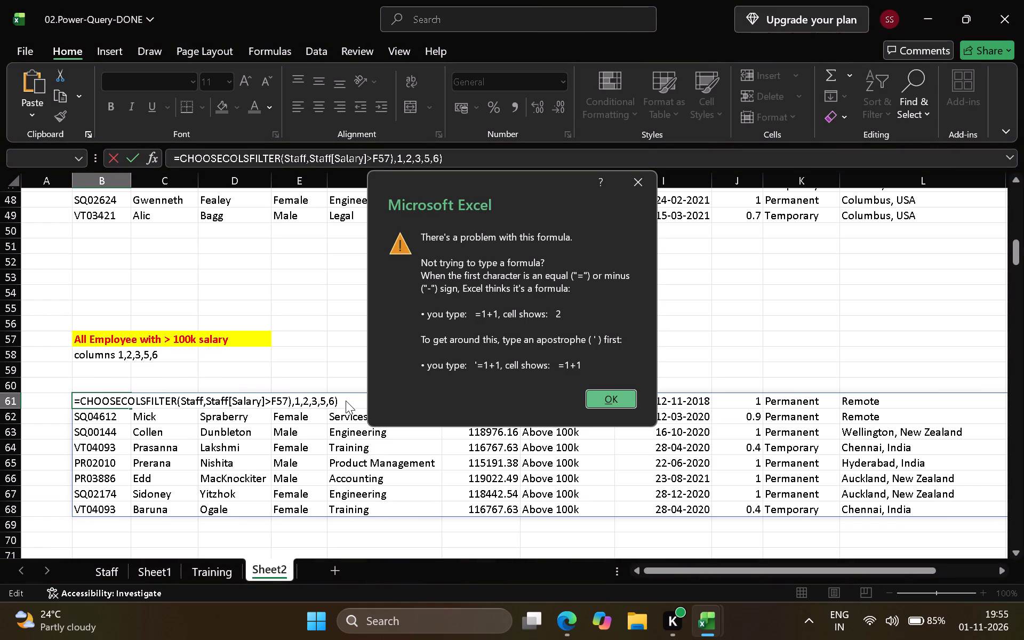
{"action": "left_click", "coordinate": [636, 399]}
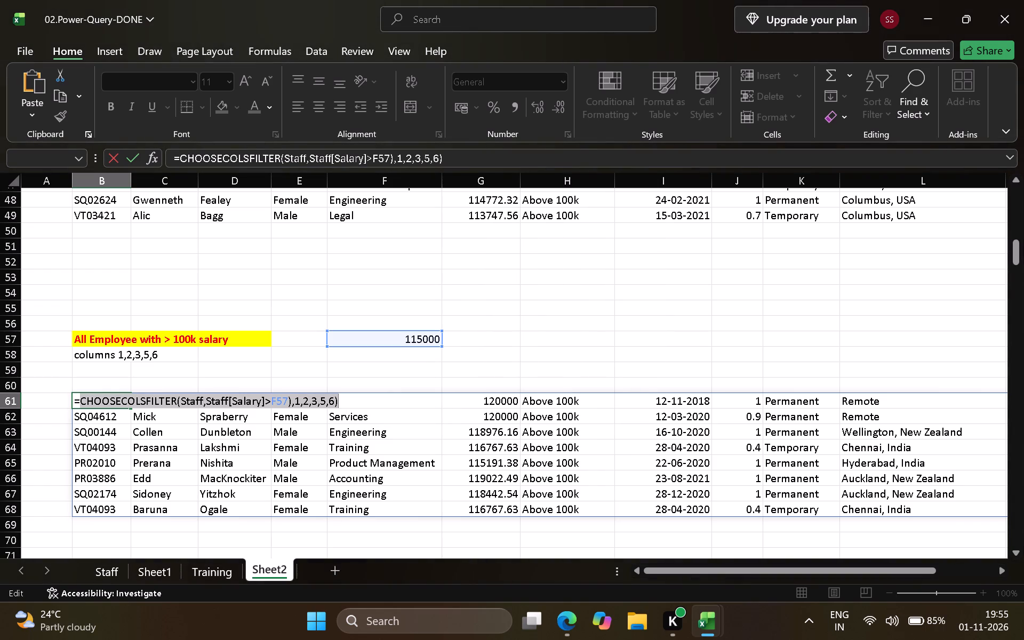
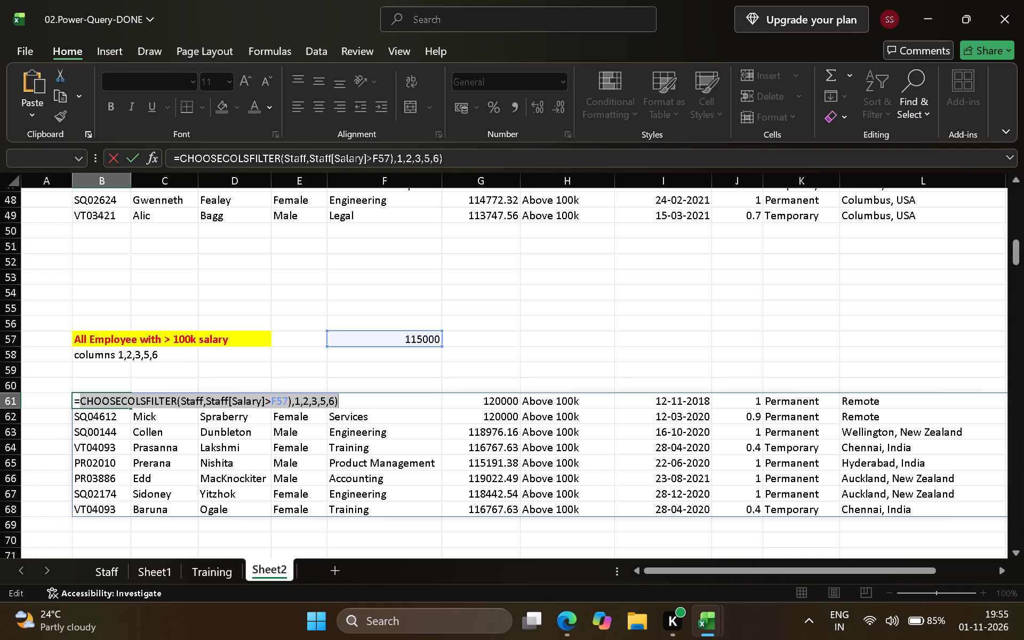
Insert the missing opening parenthesis between CHOOSECOLS and FILTER in the B61 formula and commit it.
{"action": "left_click", "coordinate": [153, 401]}
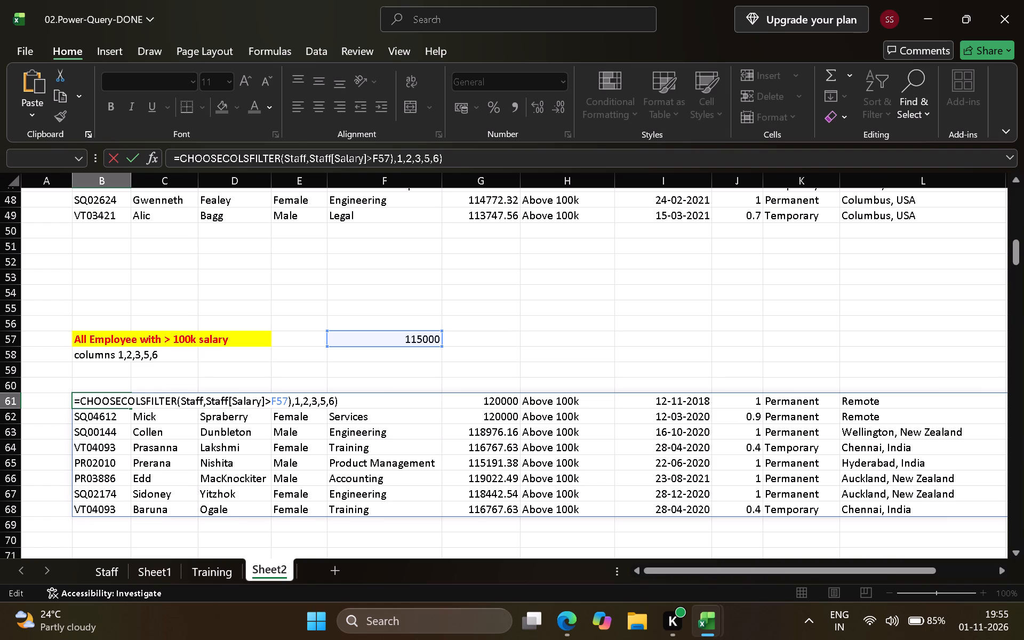
{"action": "left_click", "coordinate": [143, 398]}
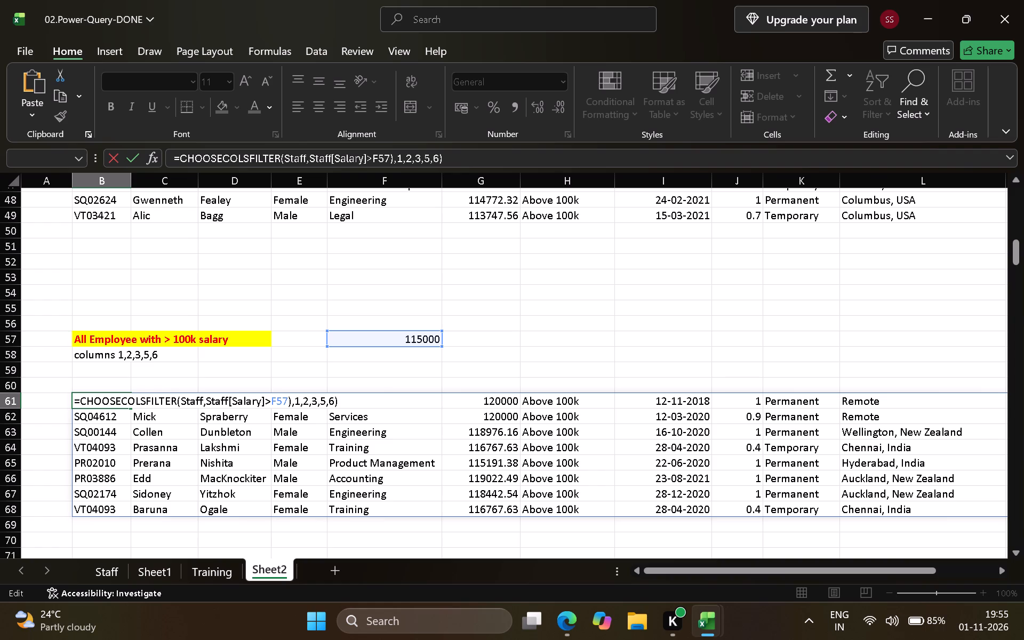
{"action": "left_click", "coordinate": [145, 399]}
{"action": "key", "text": "shift+parenleft"}
{"action": "key", "text": "Return"}
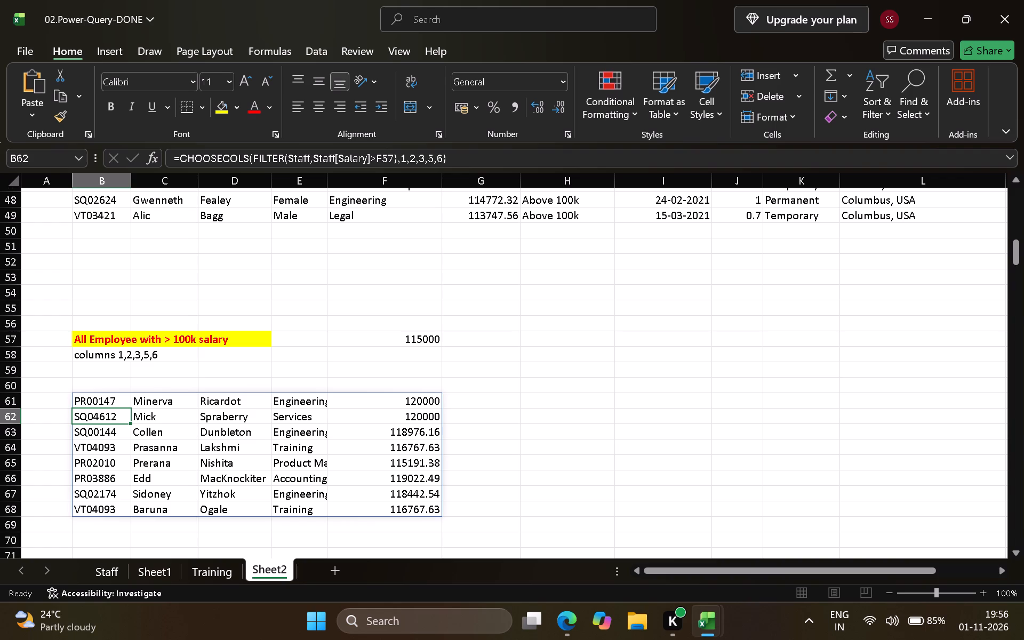
Reopen the B61 formula and examine the CHOOSECOLS and FILTER parts and their arguments.
{"action": "double_click", "coordinate": [99, 403]}
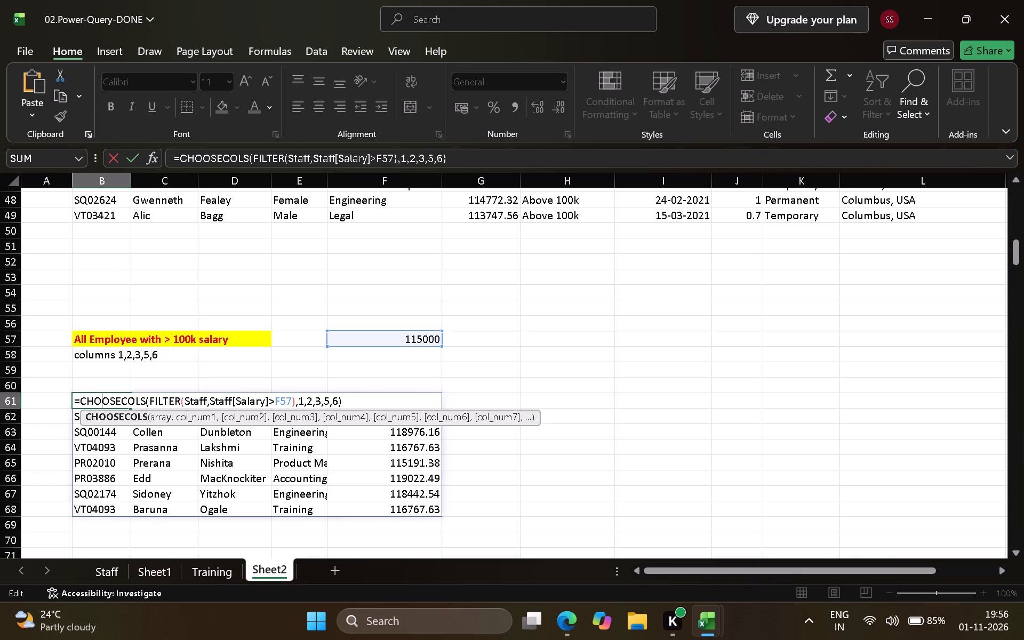
{"action": "triple_click", "coordinate": [153, 397]}
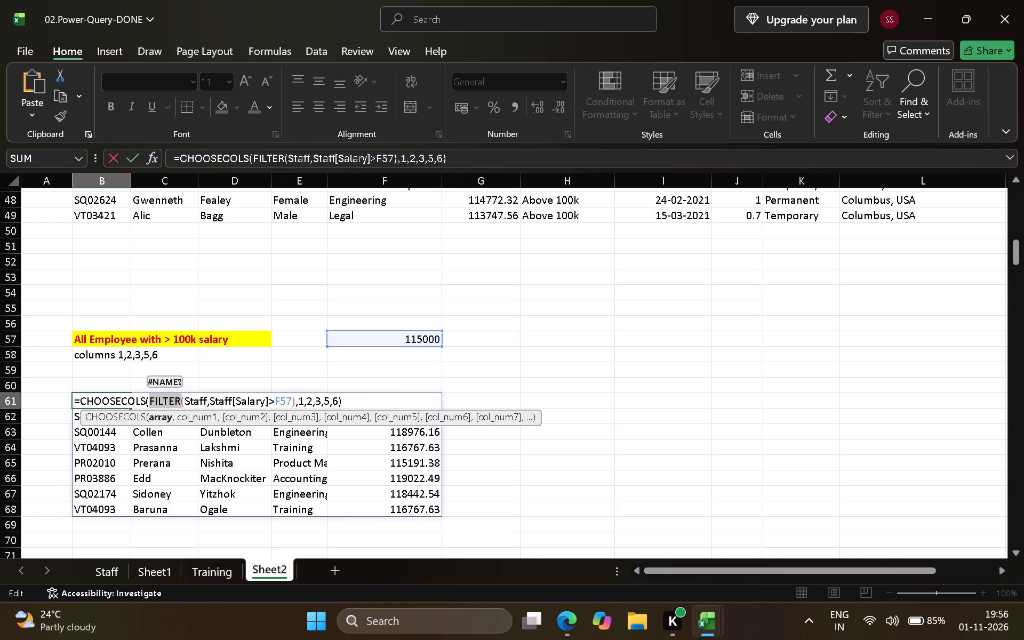
{"action": "double_click", "coordinate": [153, 399]}
{"action": "left_click", "coordinate": [202, 404]}
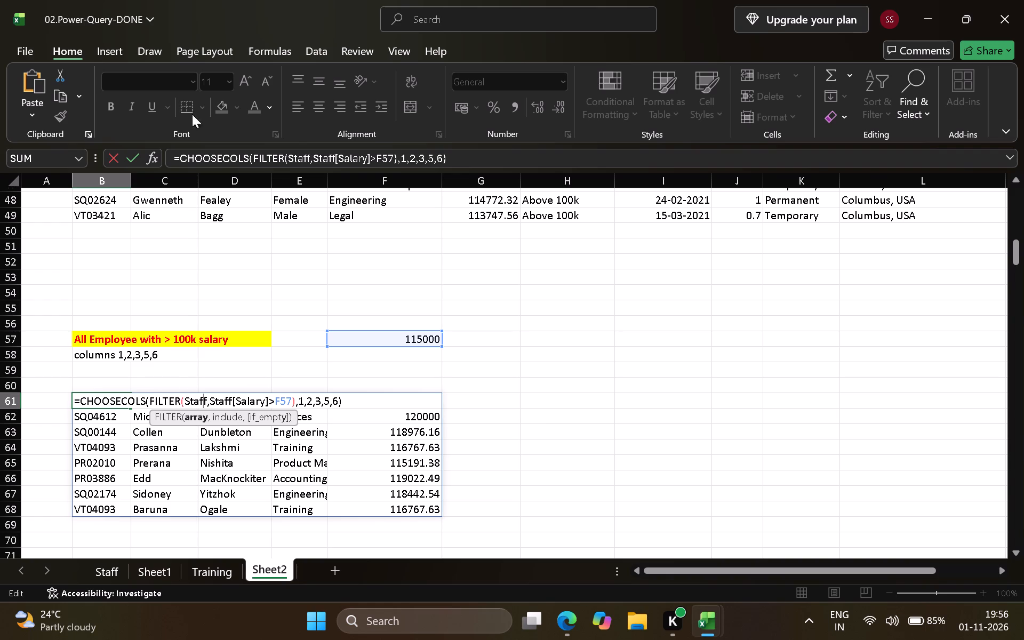
{"action": "key", "text": "Return"}
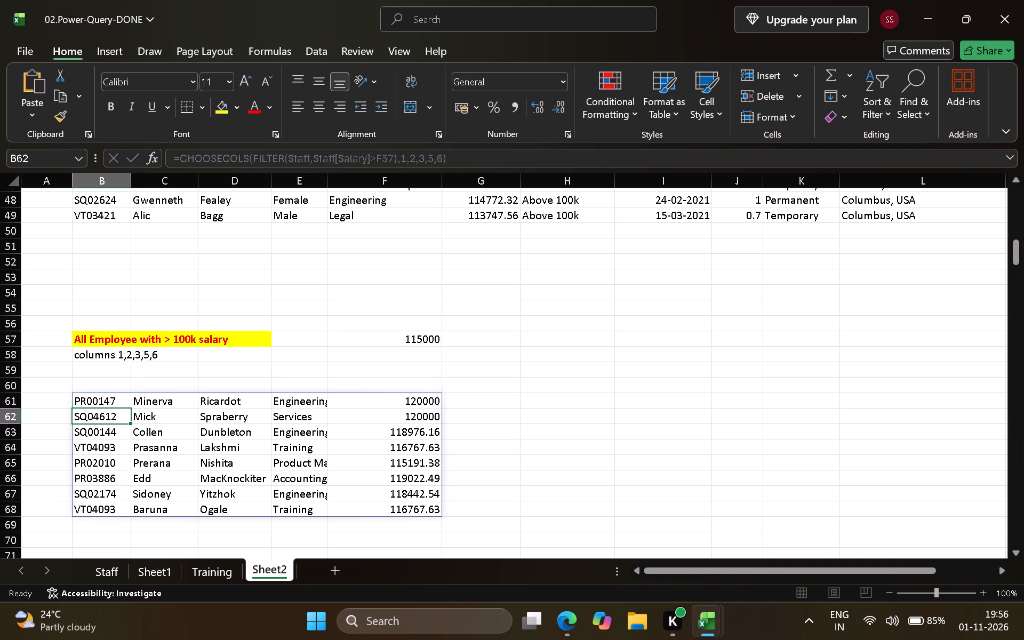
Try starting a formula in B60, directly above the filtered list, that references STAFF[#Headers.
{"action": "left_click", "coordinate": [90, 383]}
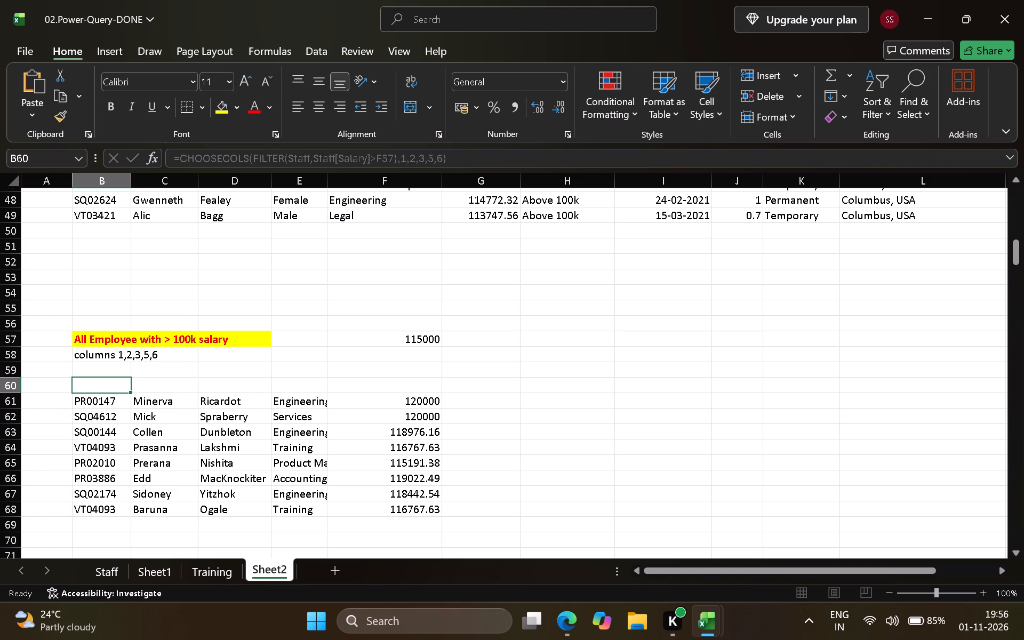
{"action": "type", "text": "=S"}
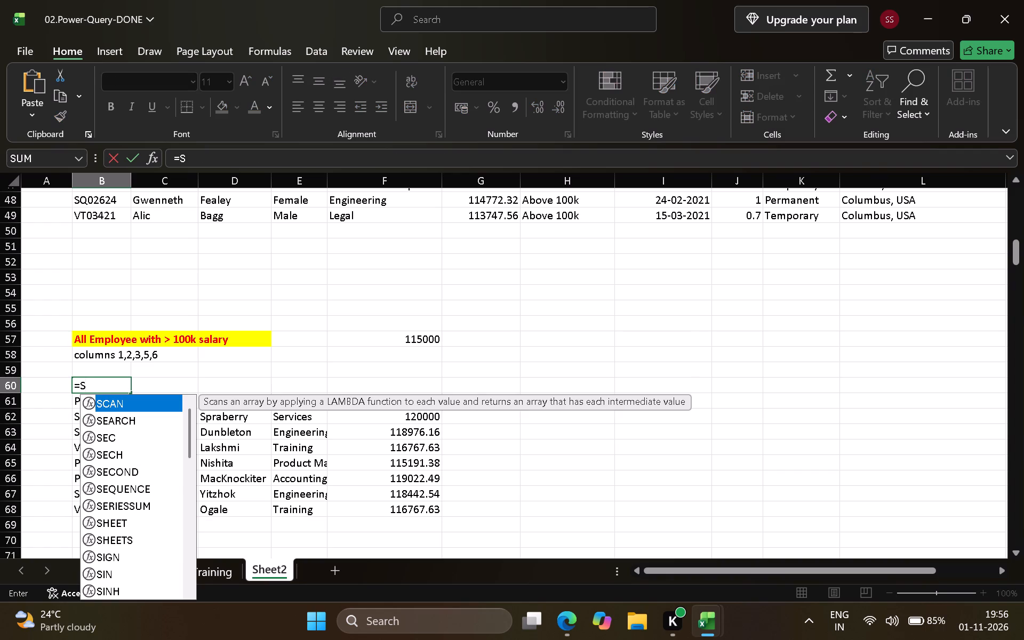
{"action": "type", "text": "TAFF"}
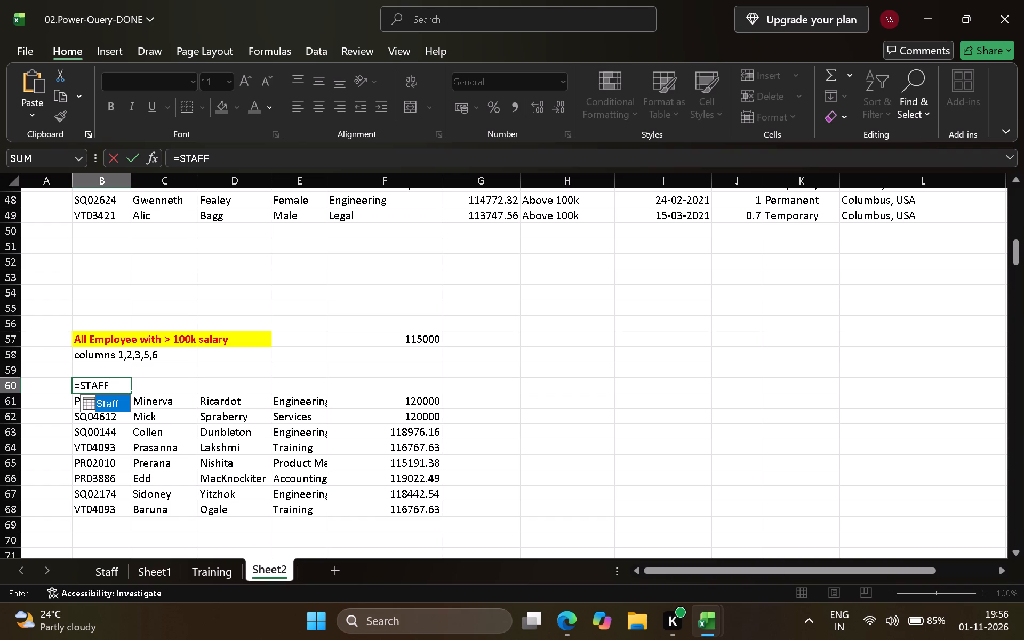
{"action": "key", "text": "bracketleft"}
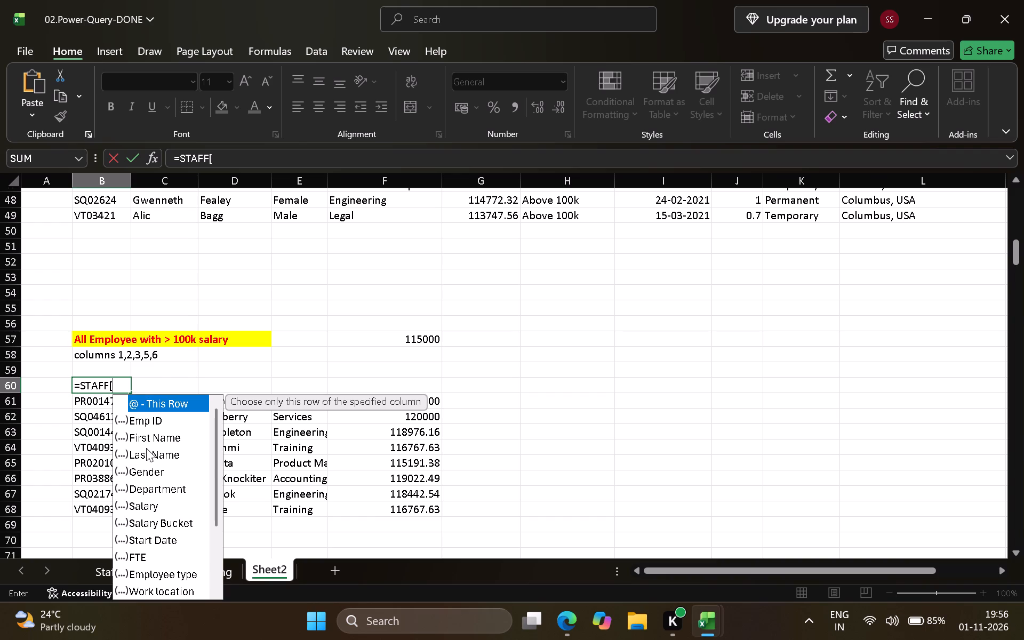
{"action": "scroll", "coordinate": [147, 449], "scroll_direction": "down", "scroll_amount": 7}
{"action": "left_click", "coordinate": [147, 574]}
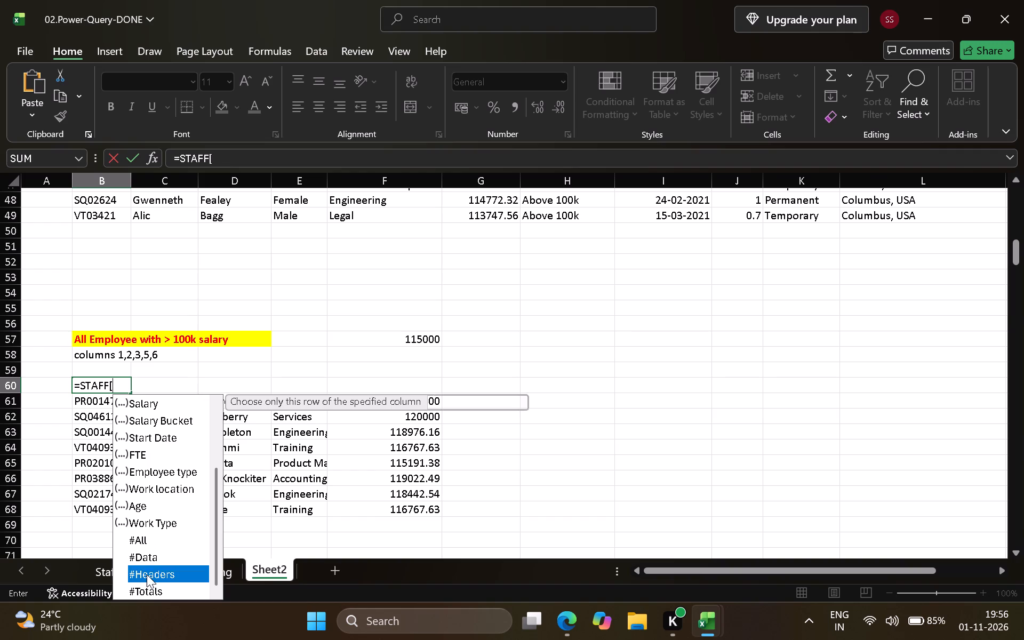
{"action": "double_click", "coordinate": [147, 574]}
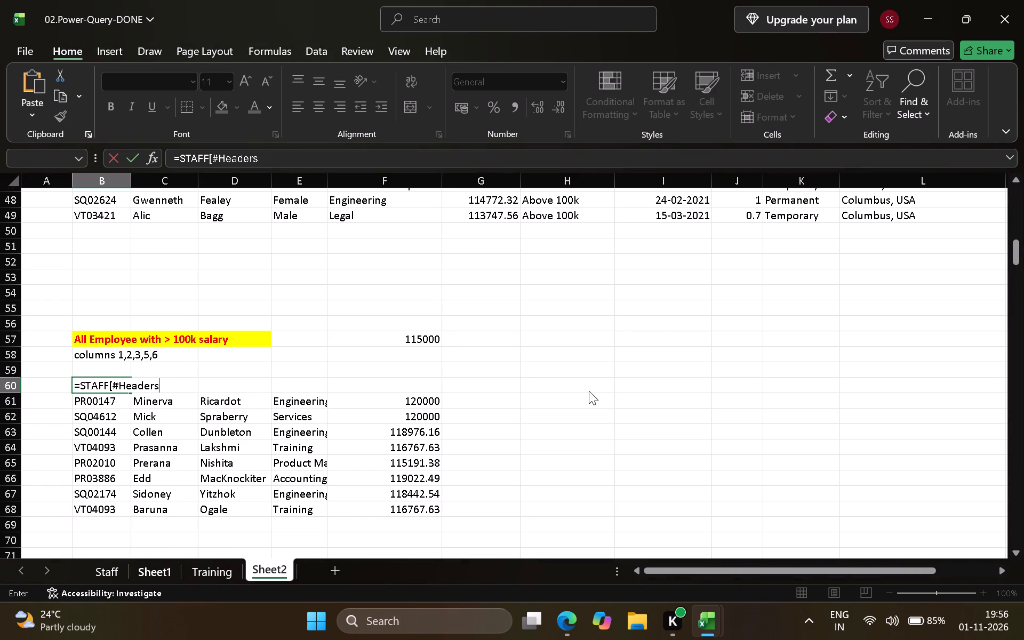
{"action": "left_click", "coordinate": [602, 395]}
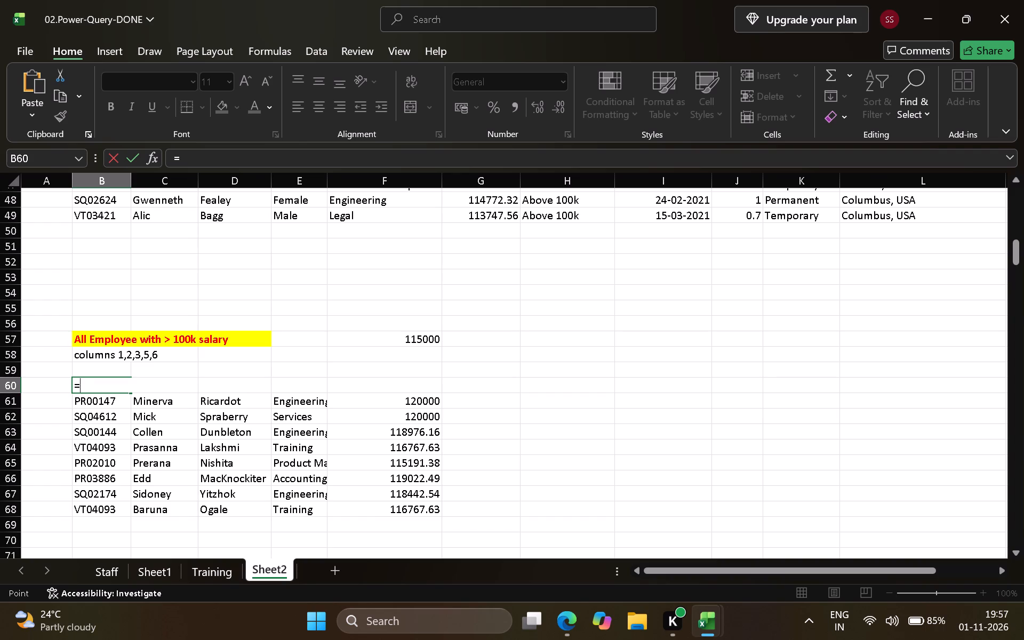
Build the B60 header formula with CHOOSECOLS, using STAFF[#HEADERS] as its array.
{"action": "type", "text": "CHOOSE"}
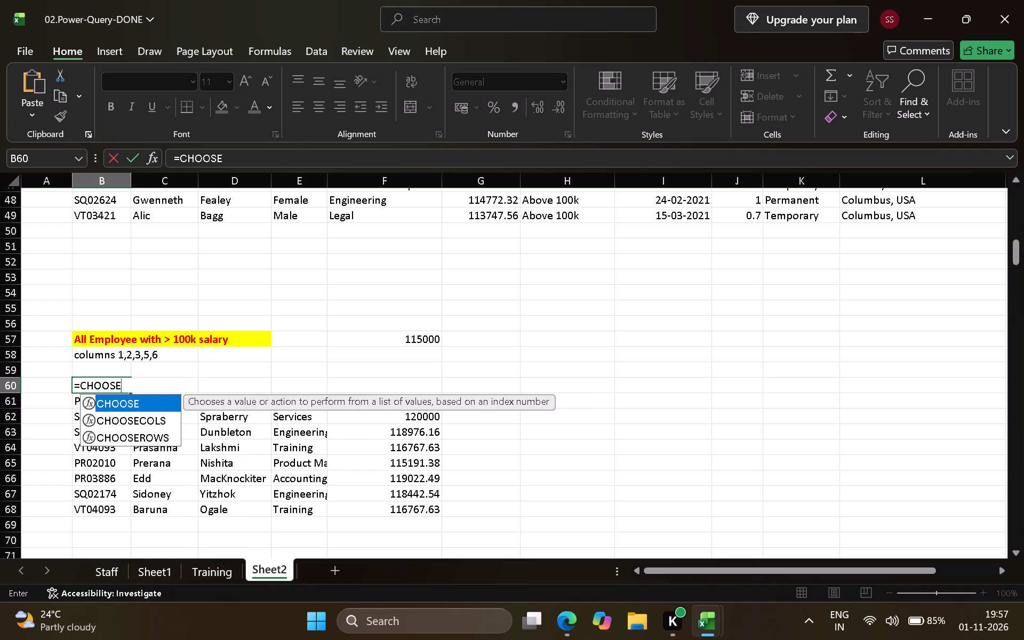
{"action": "type", "text": "COLS"}
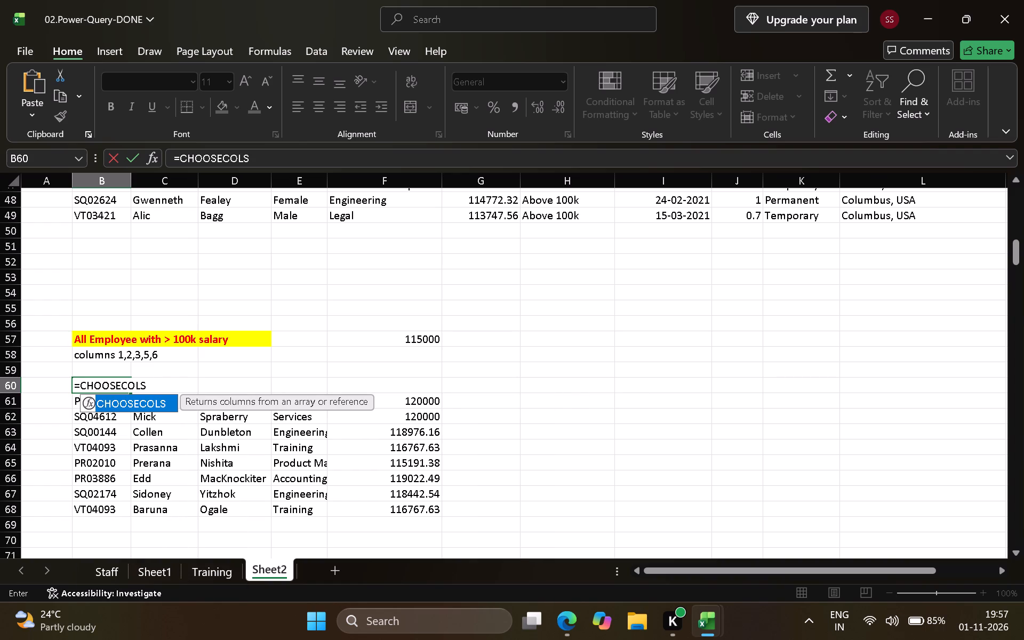
{"action": "type", "text": "(STFF"}
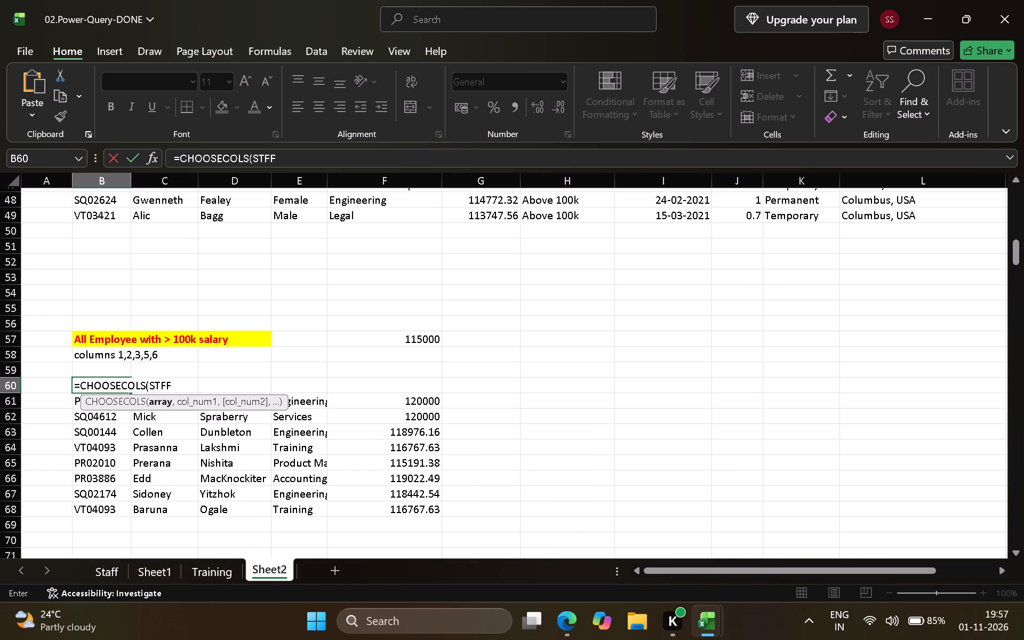
{"action": "key", "text": "BackSpace"}
{"action": "key", "text": "BackSpace"}
{"action": "key", "text": "BackSpace"}
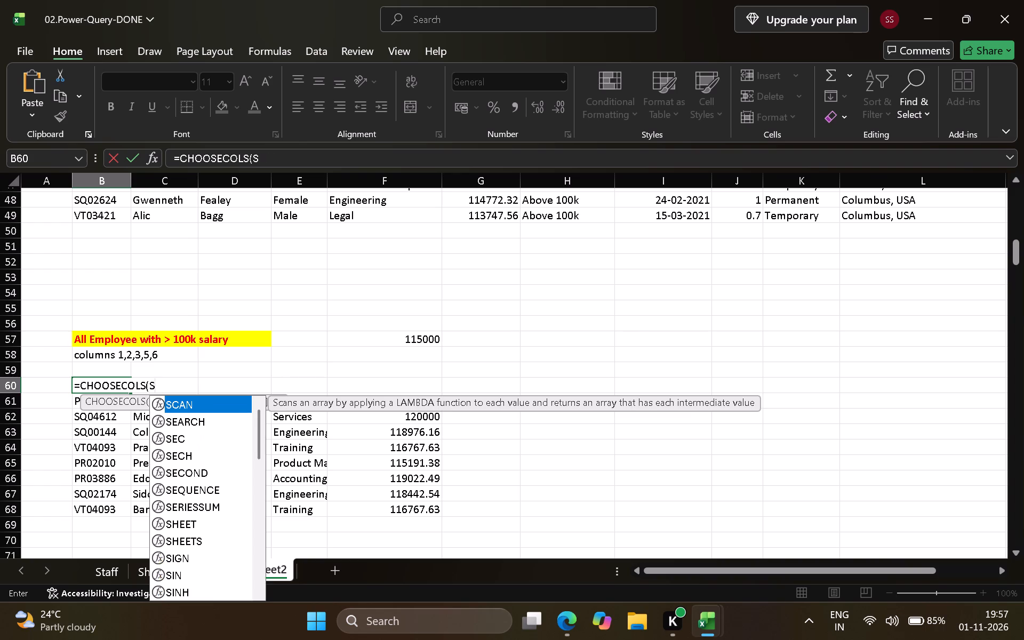
{"action": "type", "text": "TAFF"}
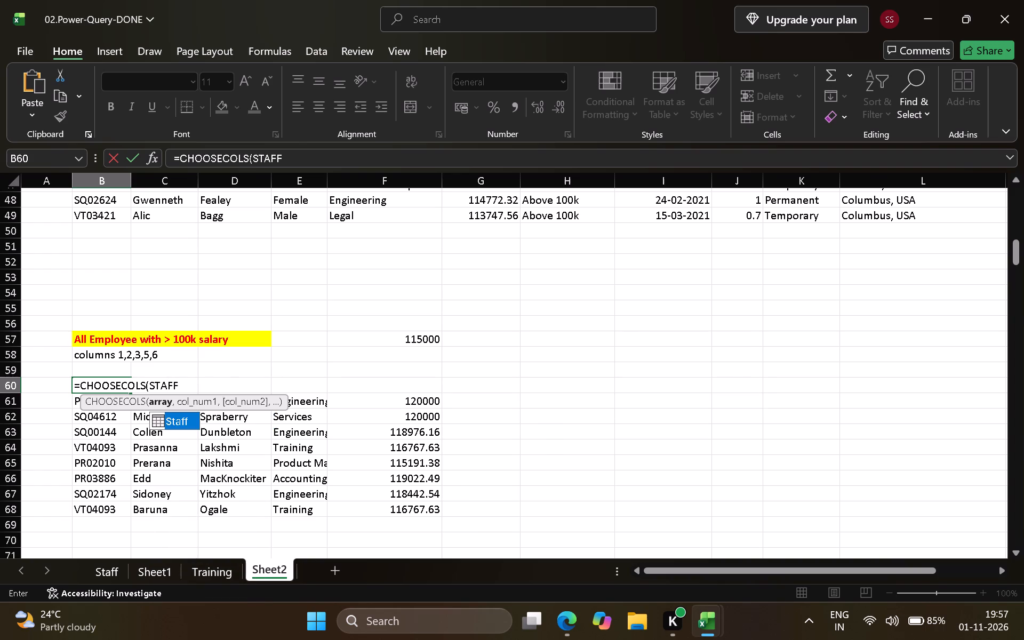
{"action": "key", "text": "bracketleft"}
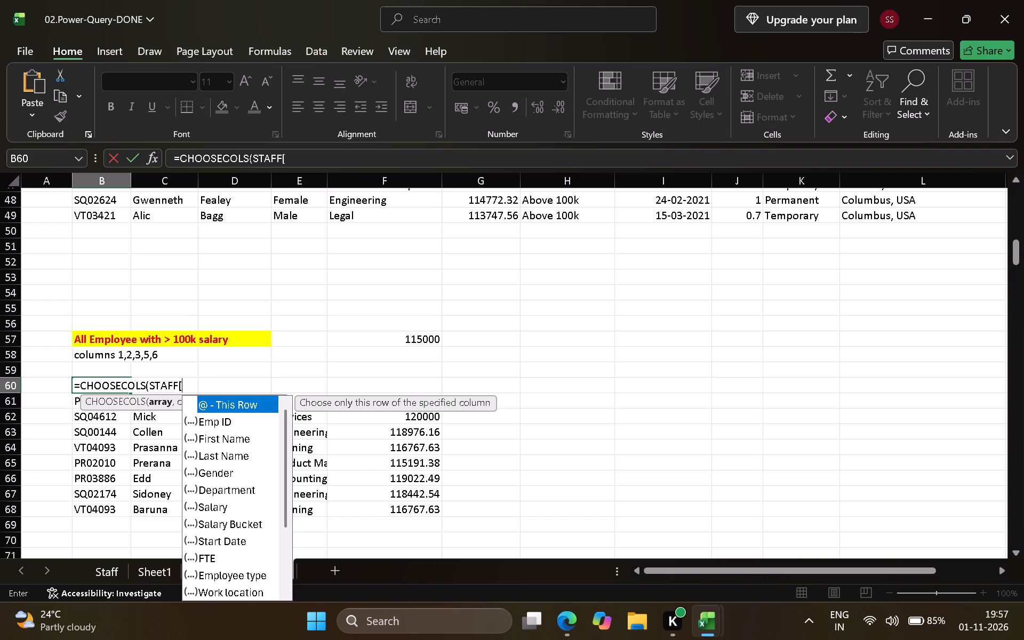
{"action": "key", "text": "shift+numbersign"}
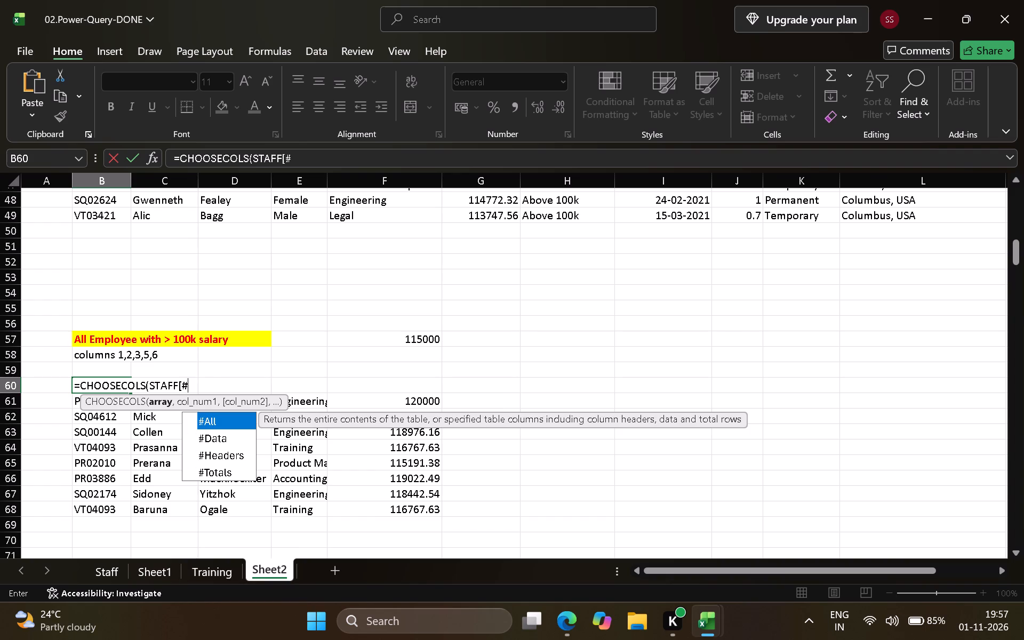
{"action": "type", "text": "HEADERS"}
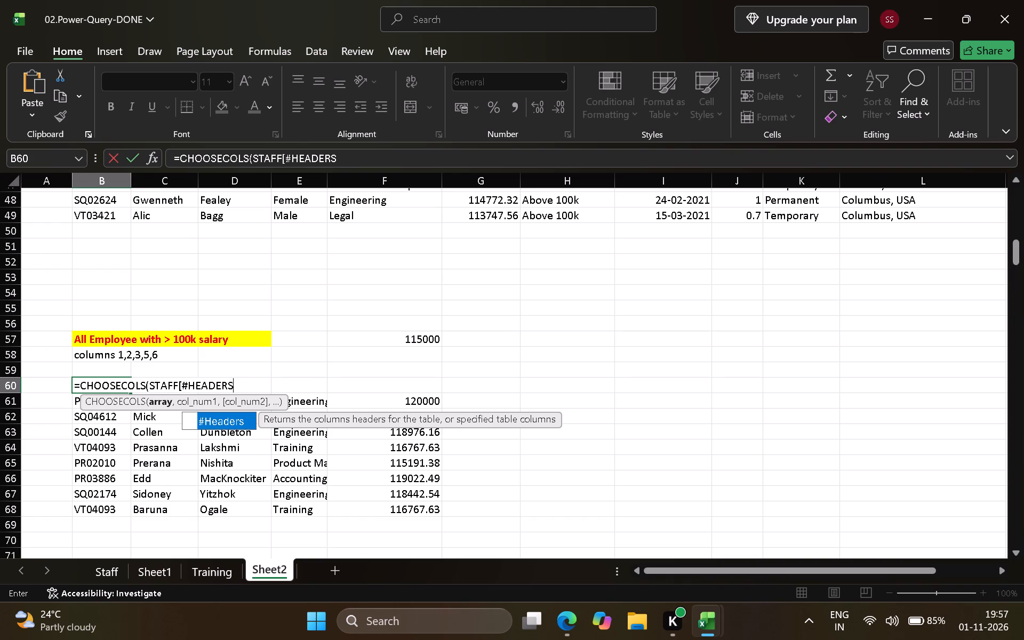
{"action": "key", "text": "bracketright"}
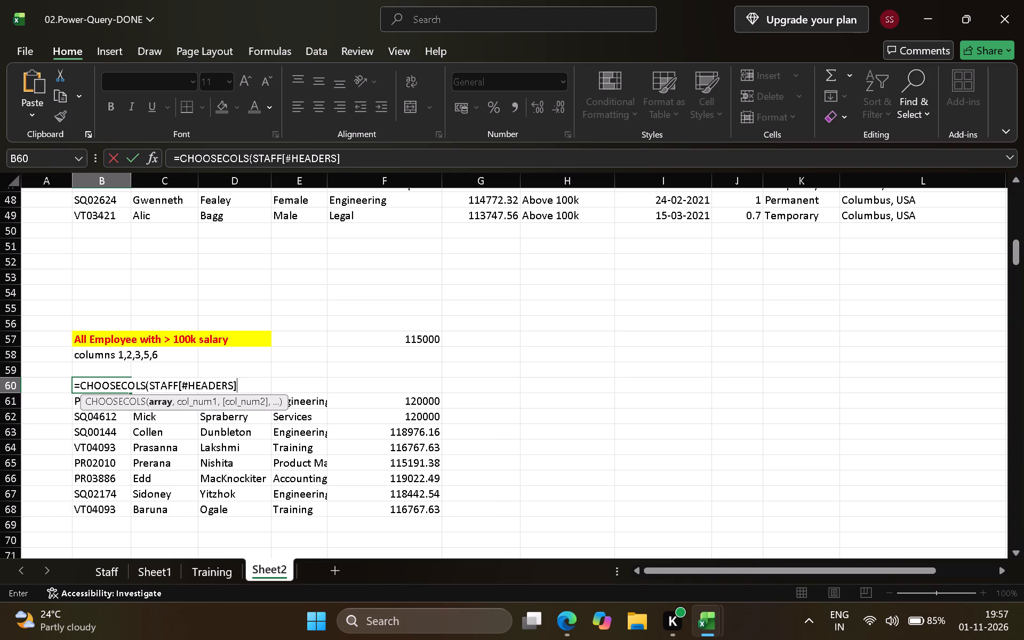
Add the column numbers 1,2,3,5,6 and a closing parenthesis to the B60 formula and commit it.
{"action": "type", "text": ",1,2,2"}
{"action": "key", "text": "BackSpace"}
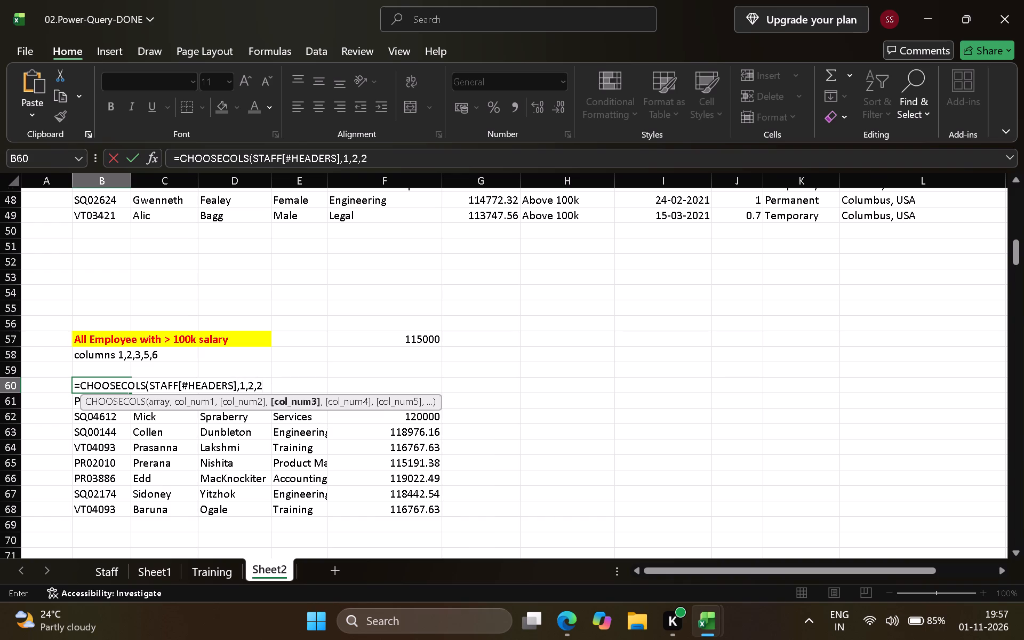
{"action": "key", "text": "BackSpace"}
{"action": "type", "text": ",3"}
{"action": "type", "text": ",5,6"}
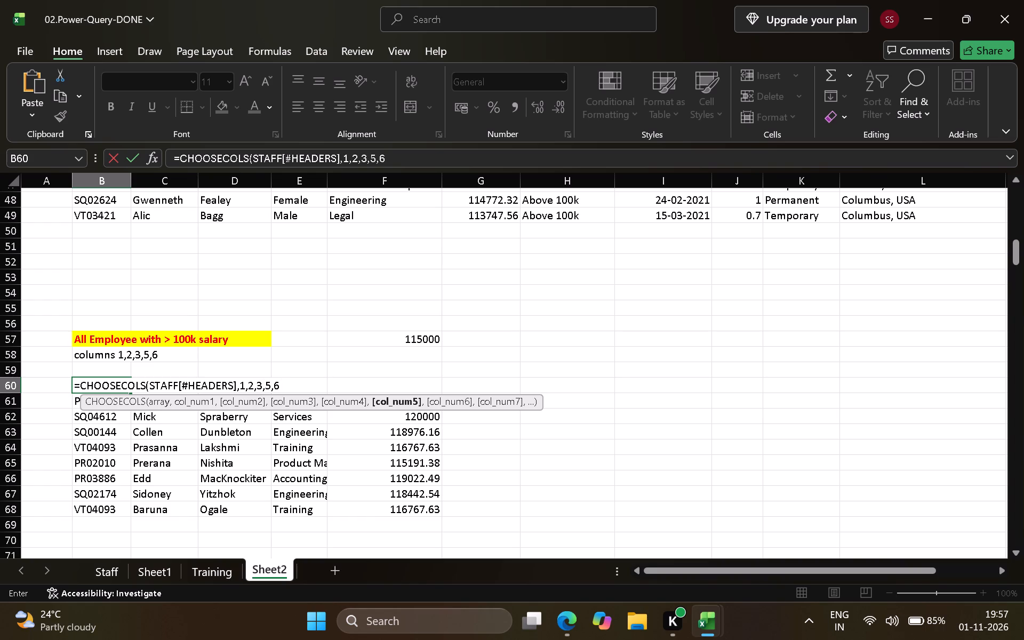
{"action": "key", "text": "shift+parenright"}
{"action": "key", "text": "Return"}
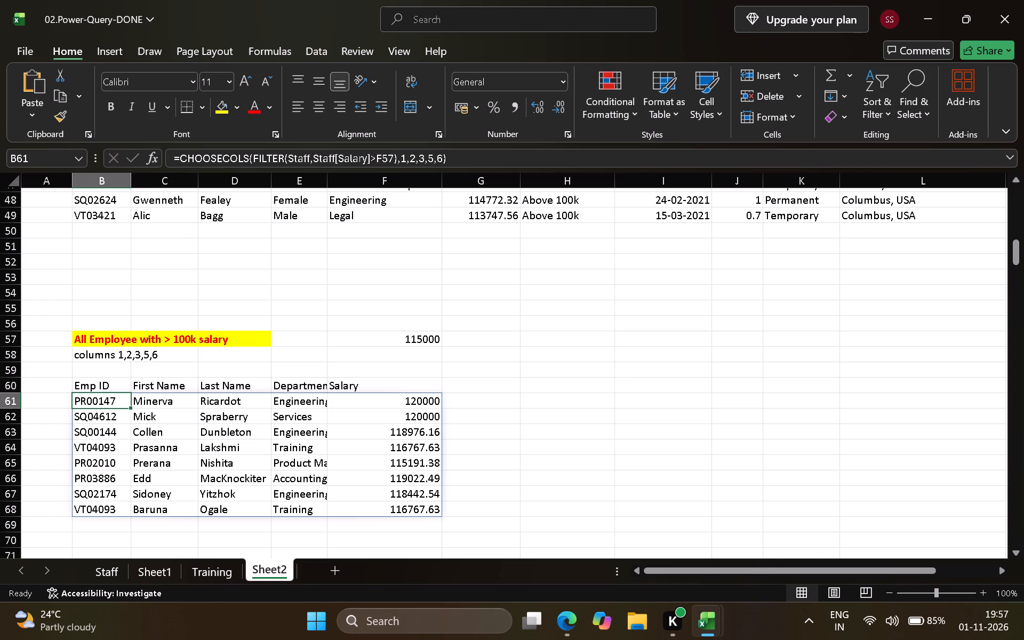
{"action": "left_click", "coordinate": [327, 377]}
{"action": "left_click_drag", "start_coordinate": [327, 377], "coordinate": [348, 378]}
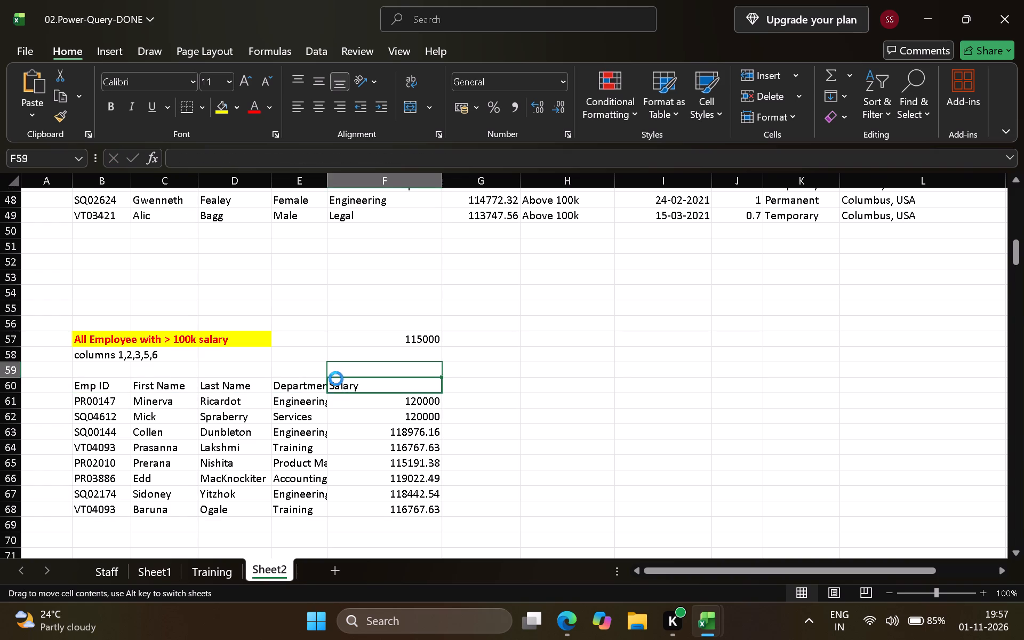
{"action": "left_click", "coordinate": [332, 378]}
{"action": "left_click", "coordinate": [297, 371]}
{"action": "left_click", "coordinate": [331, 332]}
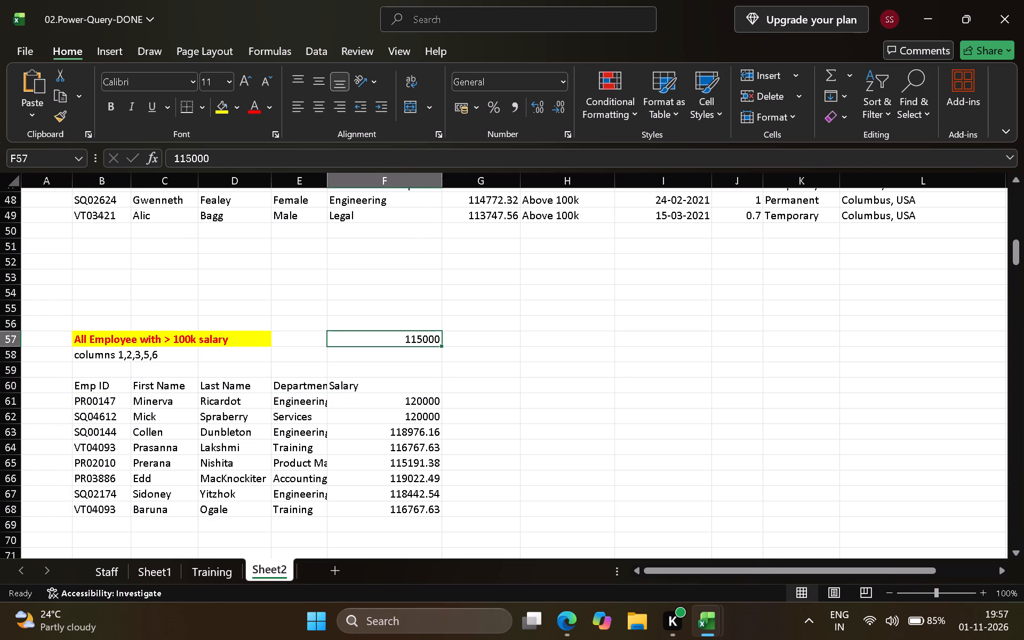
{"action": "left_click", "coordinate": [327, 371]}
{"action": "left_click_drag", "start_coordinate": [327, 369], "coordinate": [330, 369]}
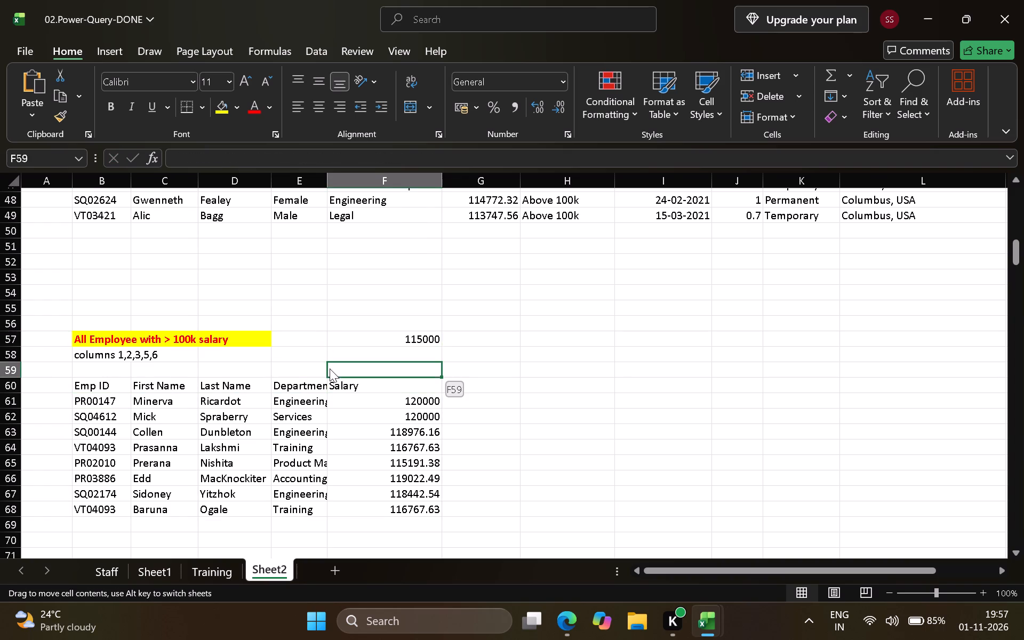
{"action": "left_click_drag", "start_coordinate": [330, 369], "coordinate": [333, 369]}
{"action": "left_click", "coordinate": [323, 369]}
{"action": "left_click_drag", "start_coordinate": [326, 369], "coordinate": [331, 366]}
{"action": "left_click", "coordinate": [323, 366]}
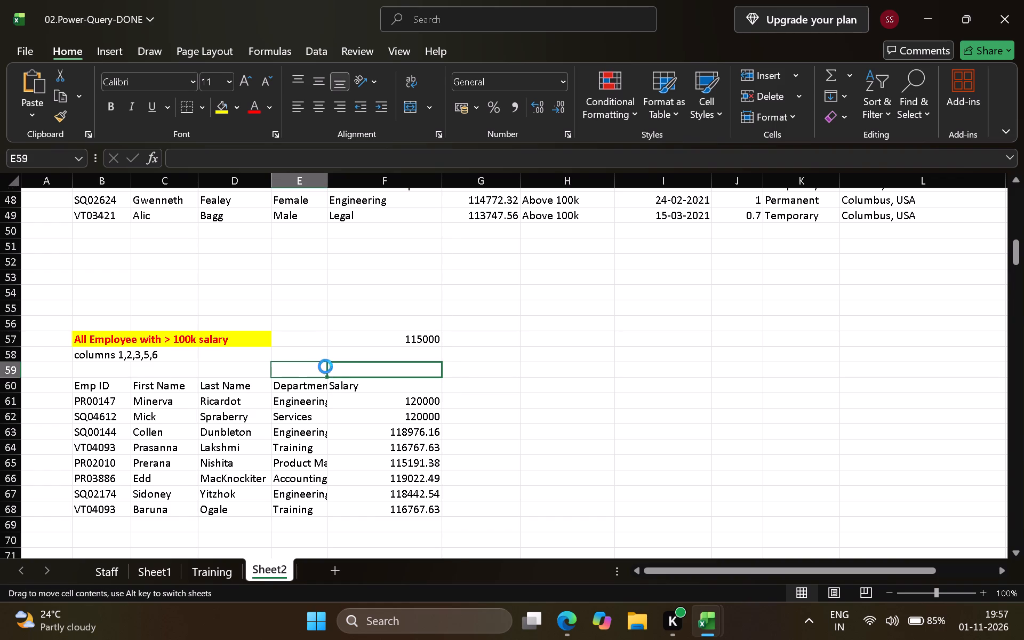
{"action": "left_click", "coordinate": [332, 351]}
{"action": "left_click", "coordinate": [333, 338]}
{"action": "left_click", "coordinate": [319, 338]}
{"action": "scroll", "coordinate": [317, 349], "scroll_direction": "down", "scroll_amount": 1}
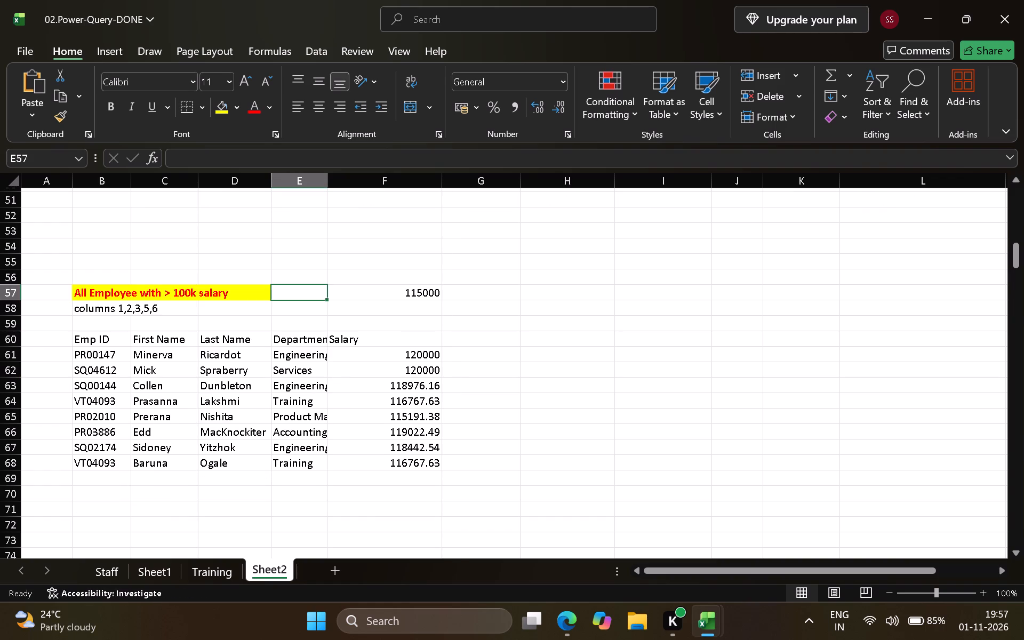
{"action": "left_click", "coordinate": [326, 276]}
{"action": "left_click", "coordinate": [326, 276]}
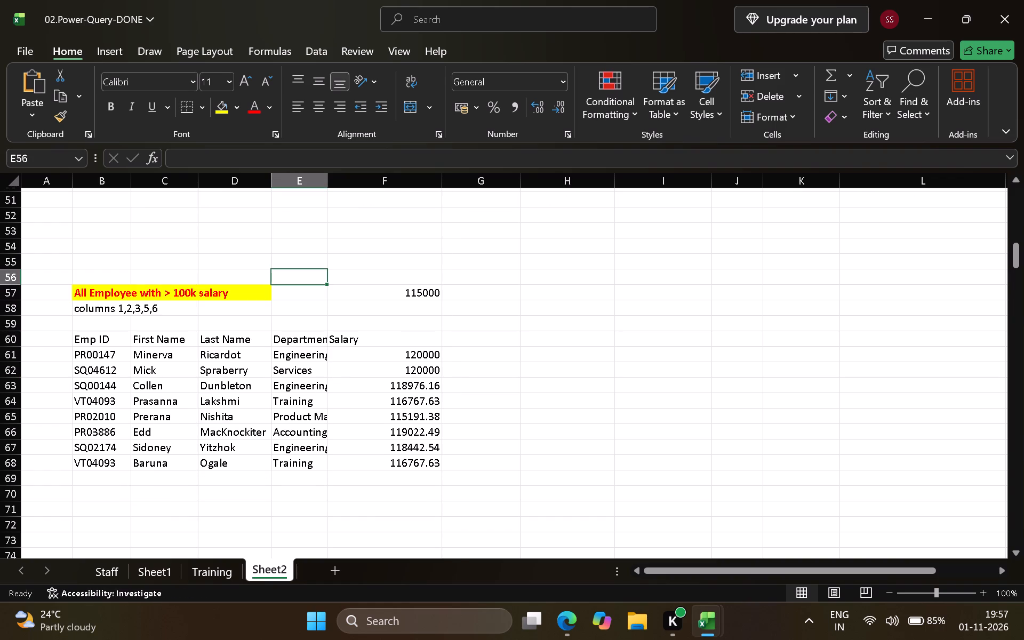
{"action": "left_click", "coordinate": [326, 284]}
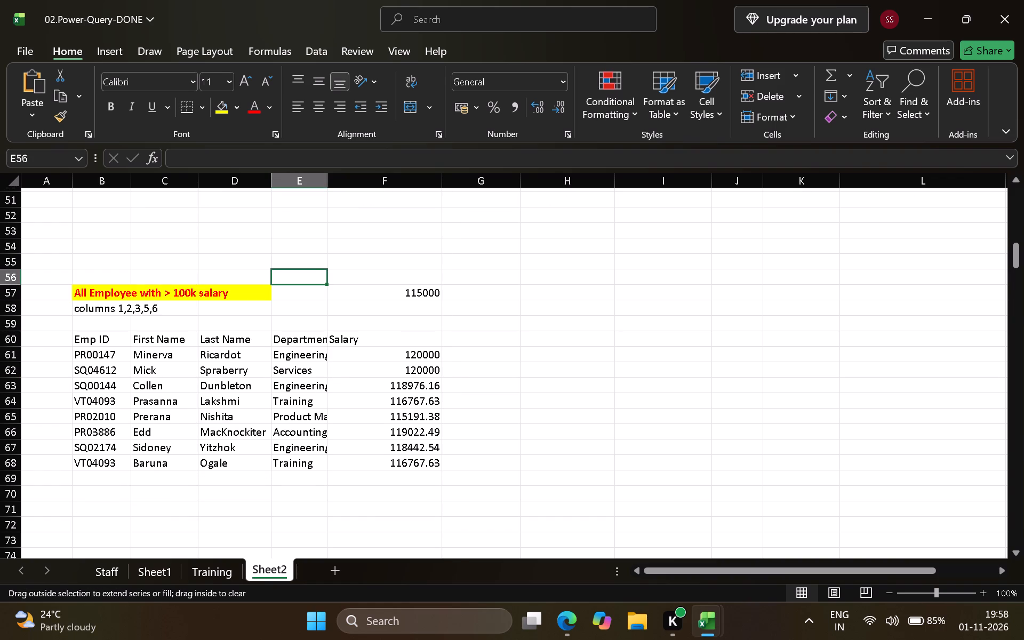
Widen column E until the full department names, including Product Management, fit in the filtered list.
{"action": "left_click_drag", "start_coordinate": [325, 172], "coordinate": [335, 172]}
{"action": "left_click", "coordinate": [326, 172]}
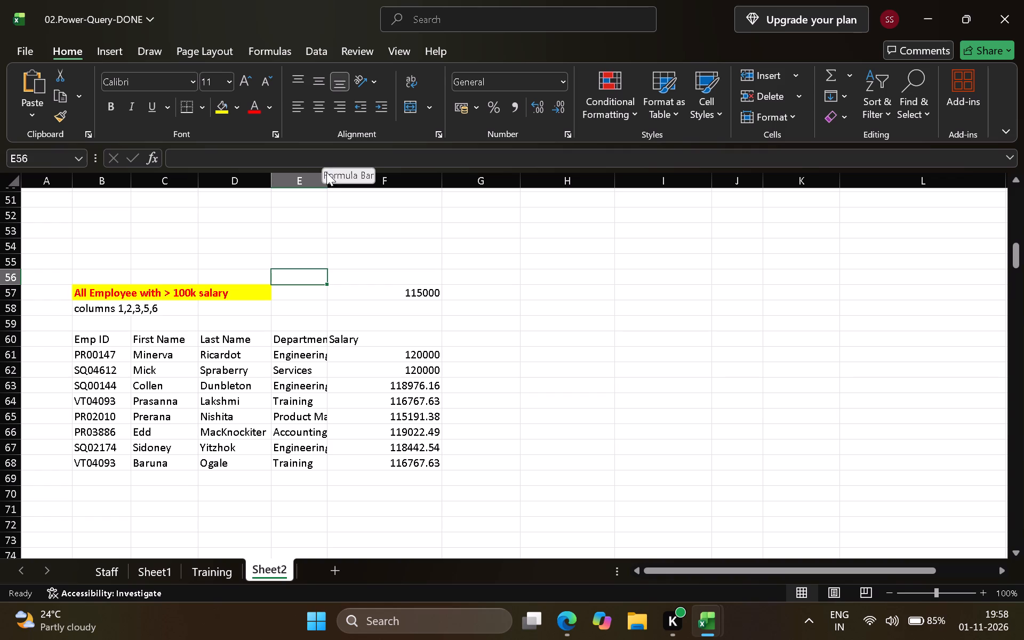
{"action": "left_click", "coordinate": [323, 180]}
{"action": "left_click", "coordinate": [313, 186]}
{"action": "left_click_drag", "start_coordinate": [326, 175], "coordinate": [321, 175]}
{"action": "left_click_drag", "start_coordinate": [324, 175], "coordinate": [330, 176]}
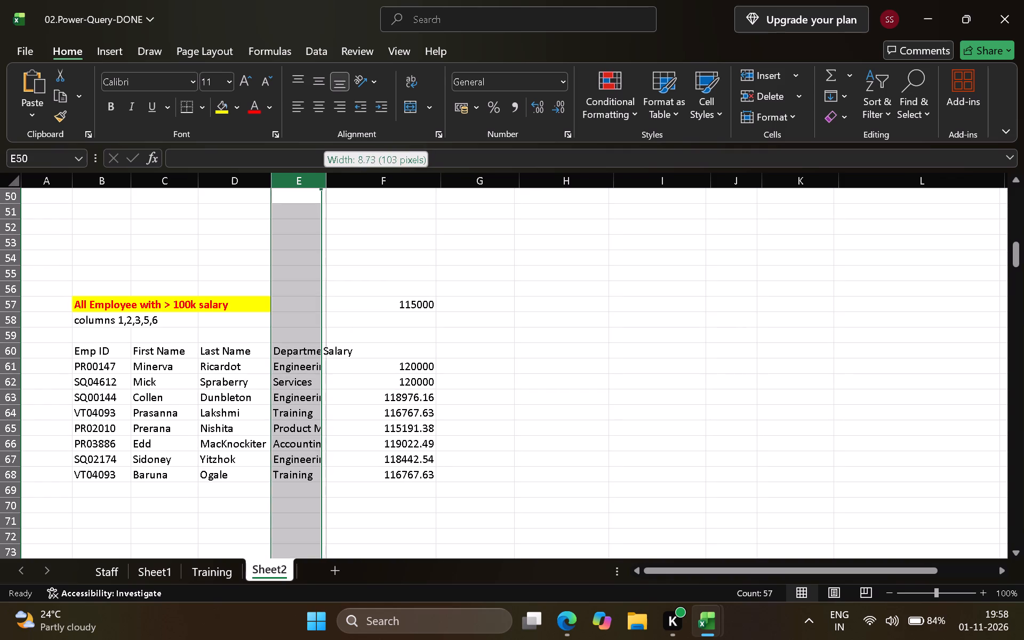
{"action": "left_click_drag", "start_coordinate": [330, 176], "coordinate": [348, 177]}
{"action": "left_click_drag", "start_coordinate": [348, 177], "coordinate": [364, 181]}
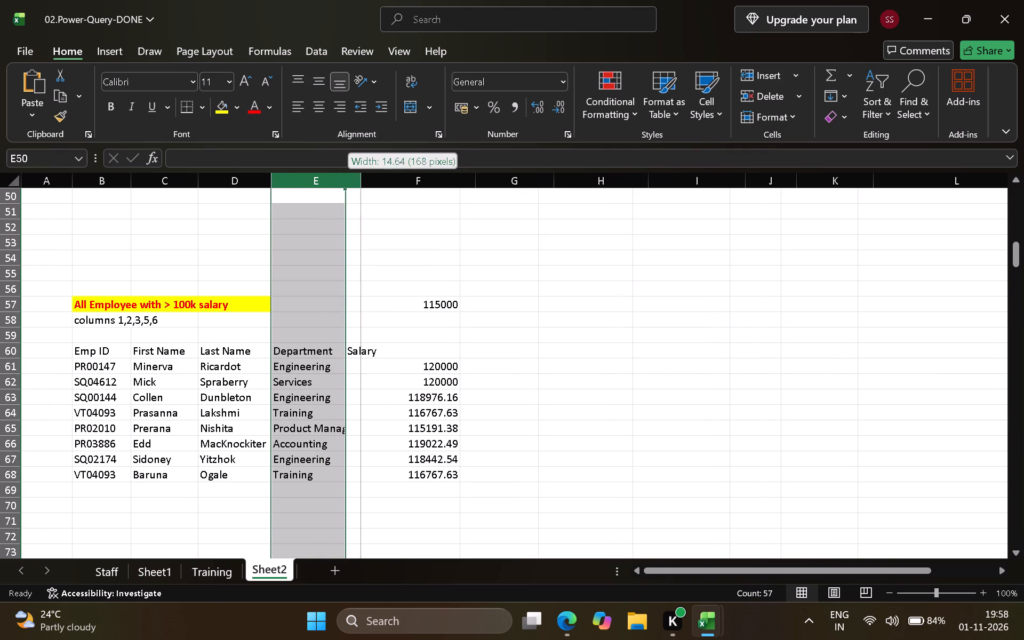
{"action": "left_click_drag", "start_coordinate": [364, 181], "coordinate": [380, 182]}
{"action": "left_click_drag", "start_coordinate": [380, 182], "coordinate": [399, 185]}
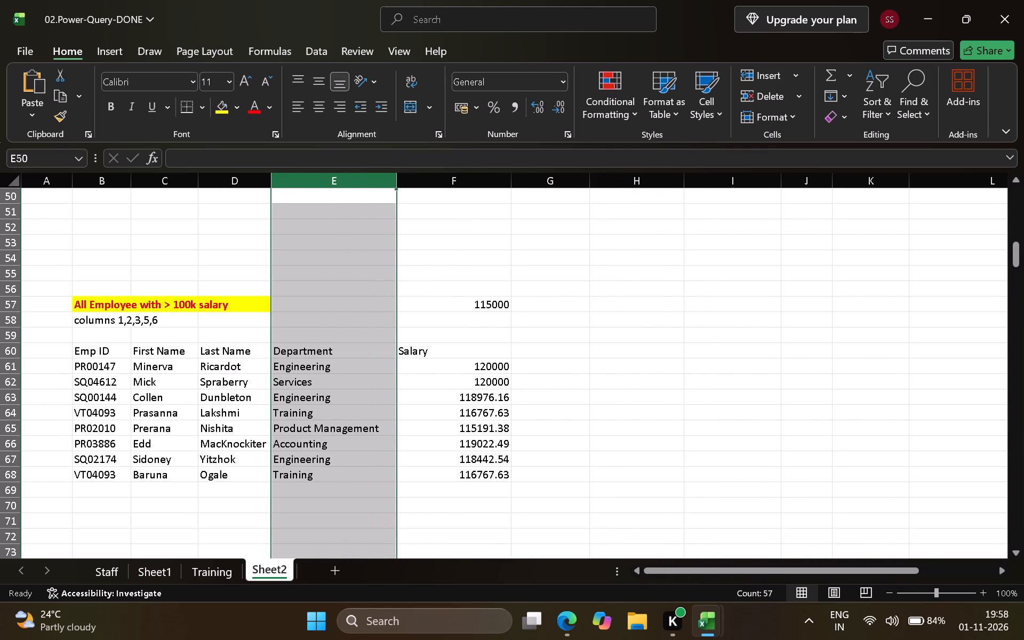
{"action": "left_click", "coordinate": [399, 185]}
Open the columns note in B58 and examine its listed column numbers.
{"action": "left_click", "coordinate": [102, 322]}
{"action": "left_click", "coordinate": [95, 320]}
{"action": "left_click_drag", "start_coordinate": [75, 321], "coordinate": [100, 317]}
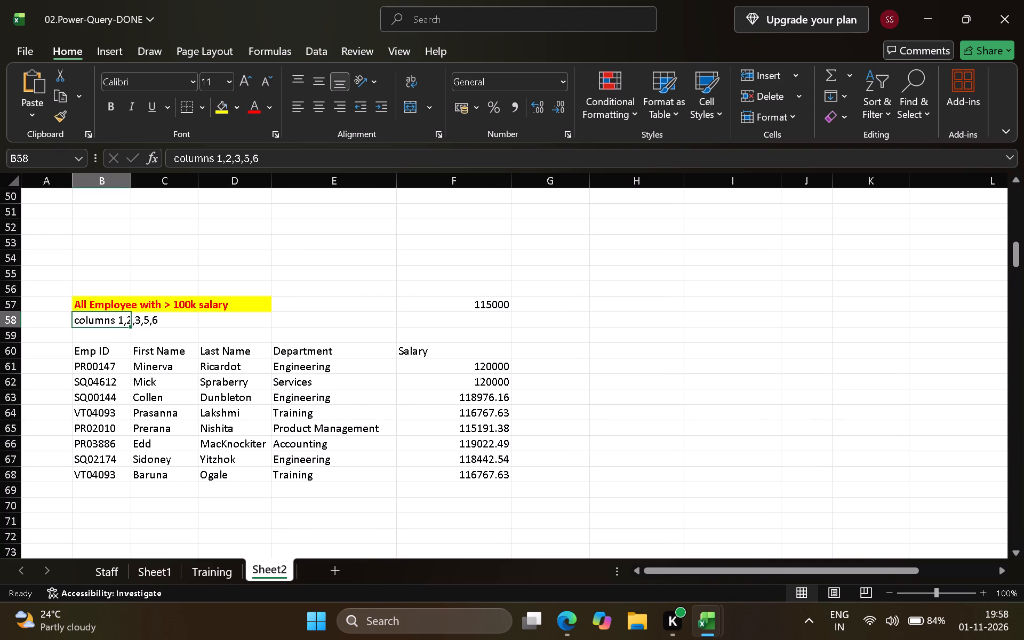
{"action": "left_click", "coordinate": [91, 319]}
{"action": "triple_click", "coordinate": [78, 320]}
{"action": "left_click", "coordinate": [94, 320]}
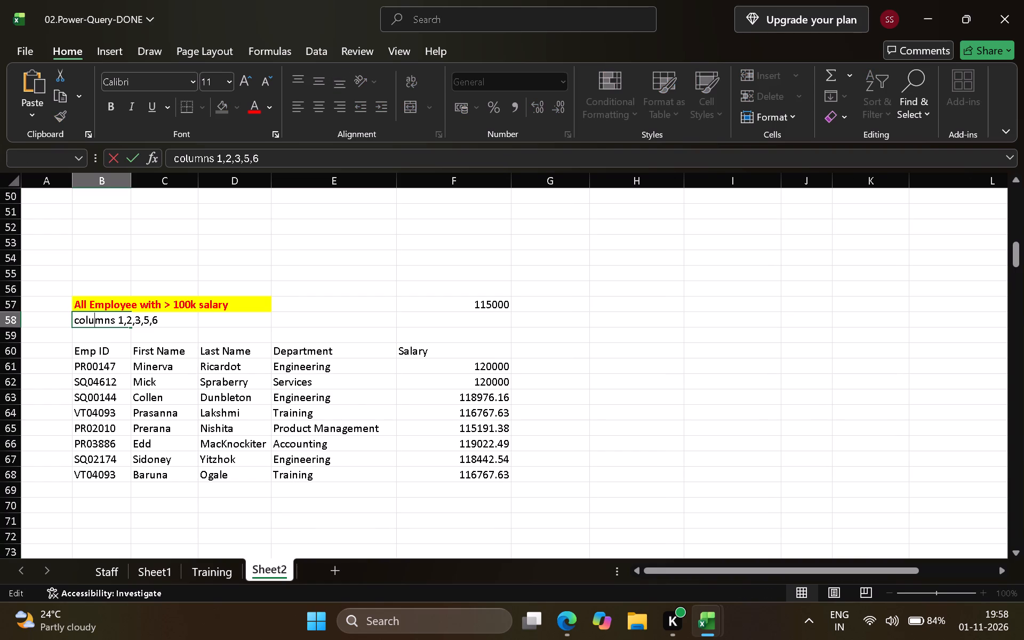
{"action": "left_click_drag", "start_coordinate": [75, 321], "coordinate": [224, 324]}
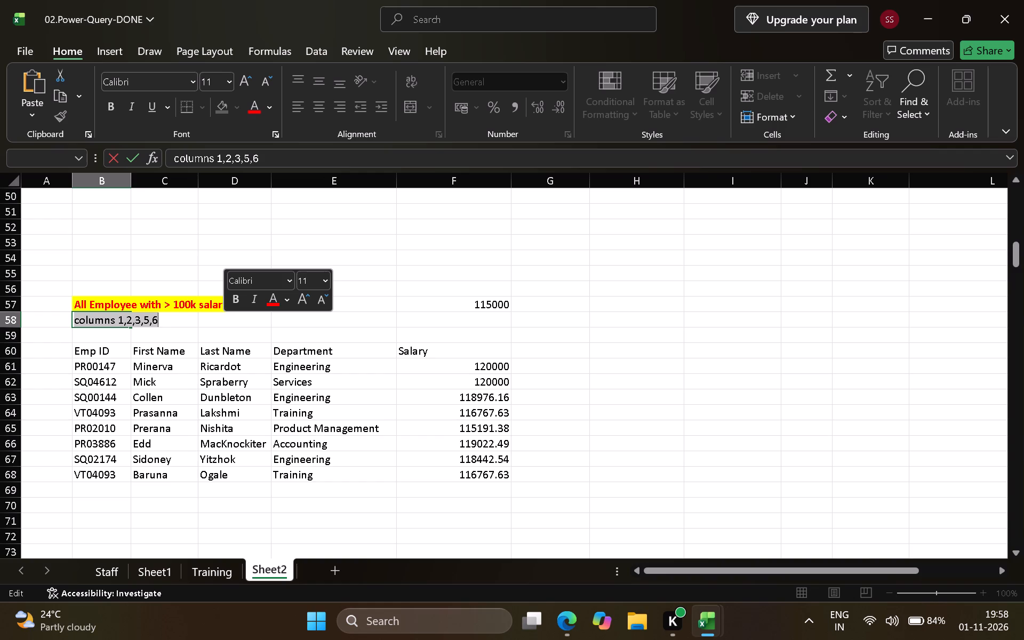
{"action": "left_click", "coordinate": [182, 315]}
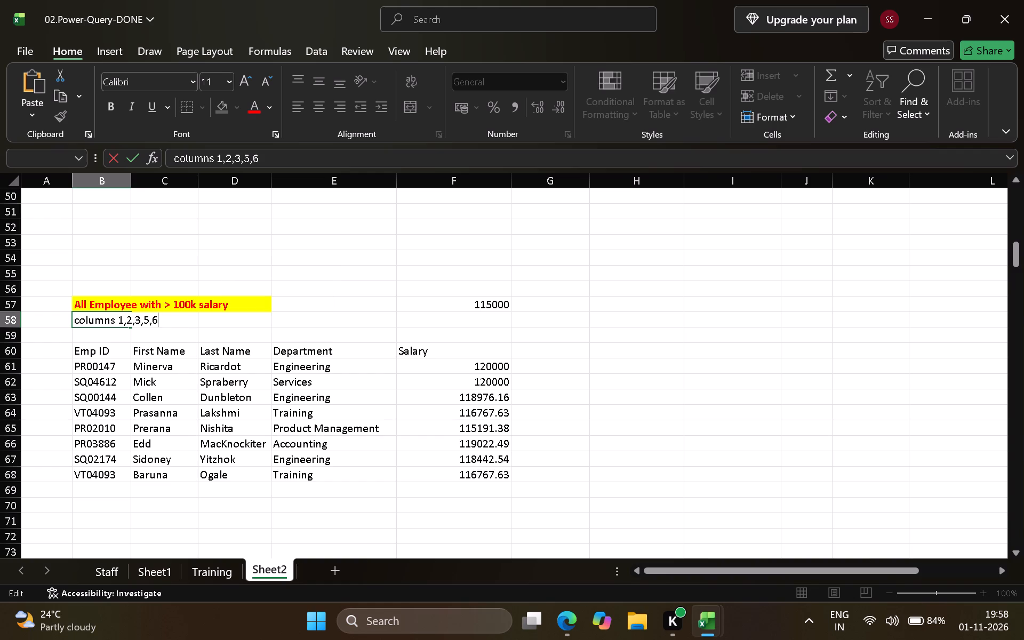
Format the header row B60:F60 of the filtered list with yellow fill and bold text.
{"action": "left_click", "coordinate": [85, 353]}
{"action": "left_click_drag", "start_coordinate": [83, 351], "coordinate": [361, 347]}
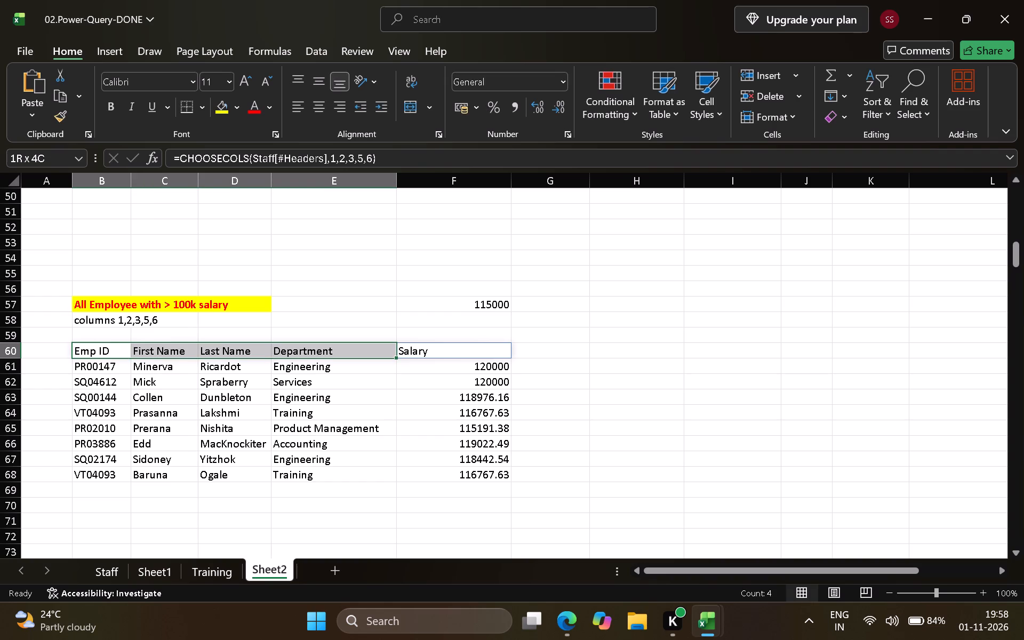
{"action": "left_click_drag", "start_coordinate": [361, 347], "coordinate": [430, 346]}
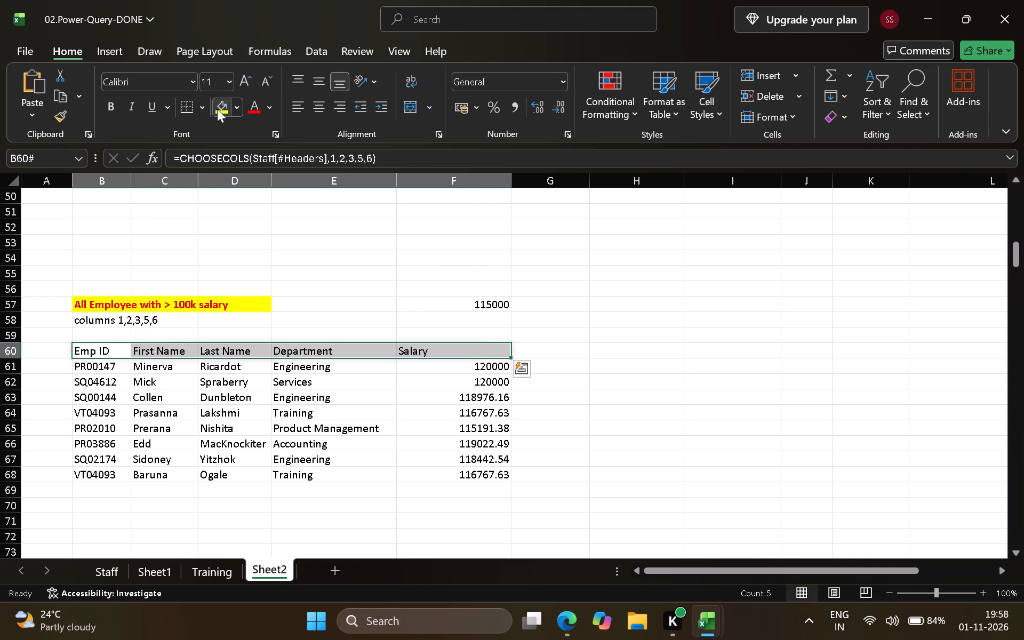
{"action": "left_click", "coordinate": [217, 109]}
{"action": "left_click", "coordinate": [109, 105]}
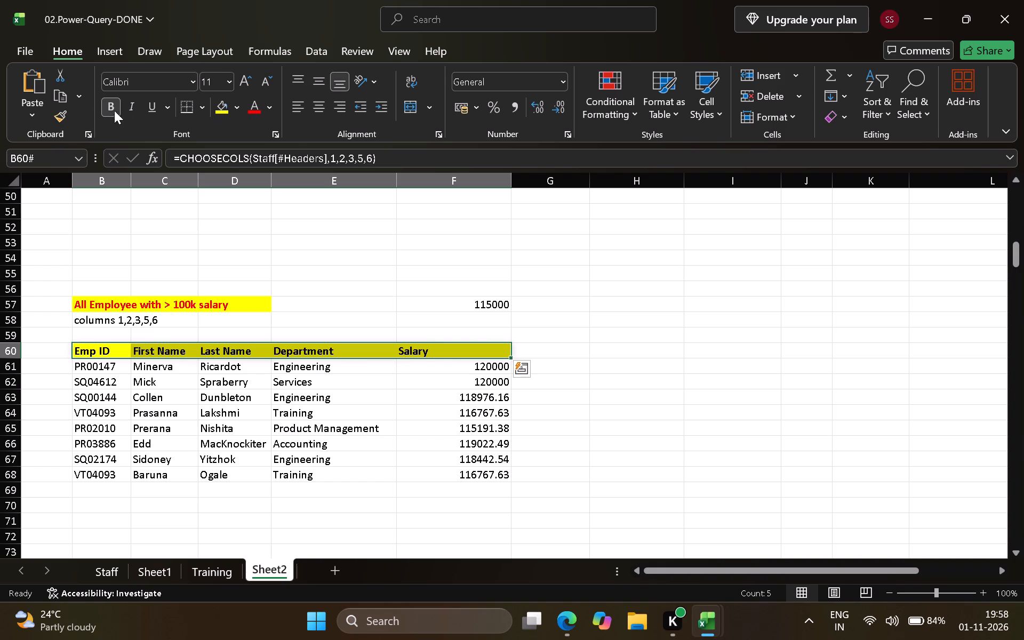
{"action": "left_click", "coordinate": [237, 236]}
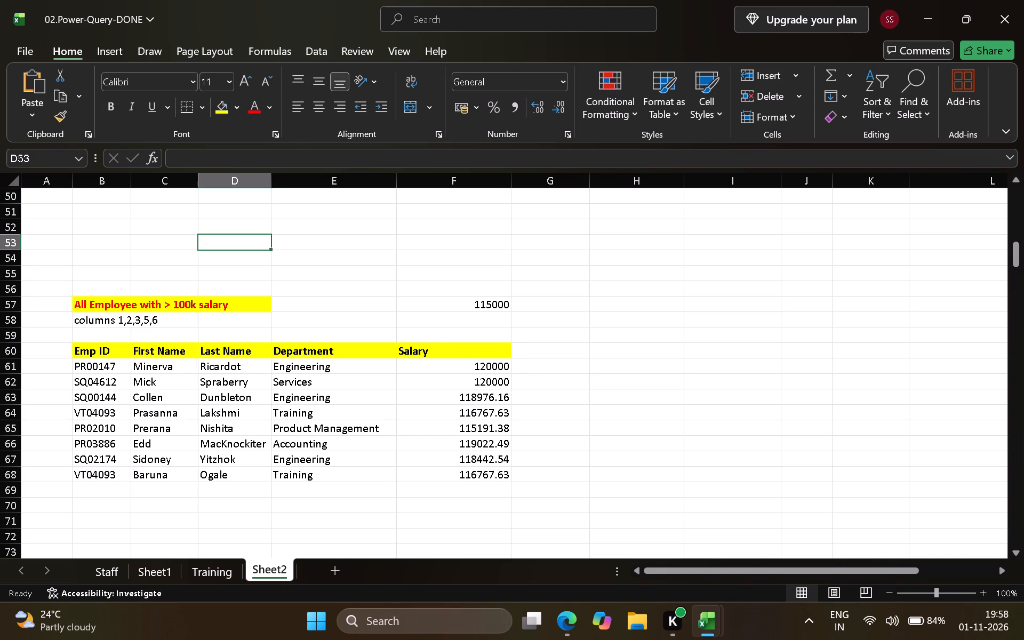
Format the salary threshold cell F57 with yellow fill and bold text.
{"action": "left_click", "coordinate": [329, 350]}
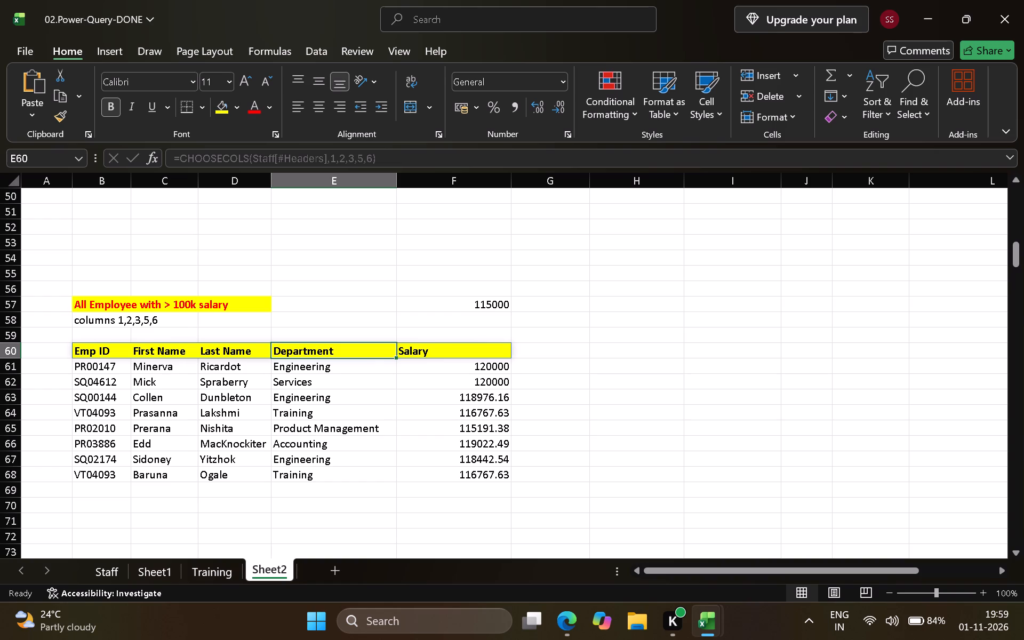
{"action": "left_click", "coordinate": [335, 307]}
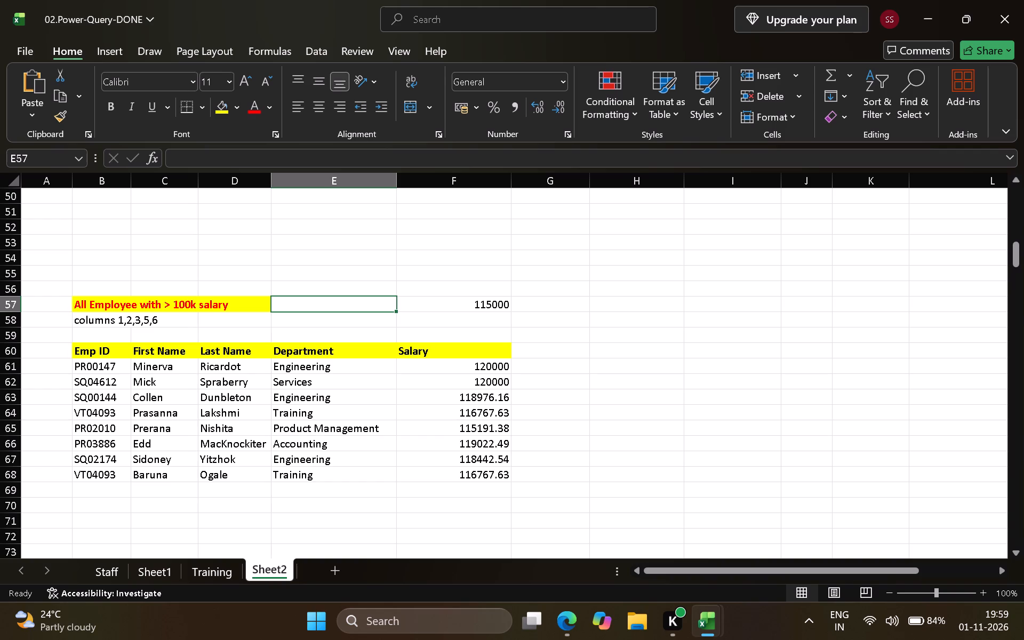
{"action": "left_click", "coordinate": [495, 292]}
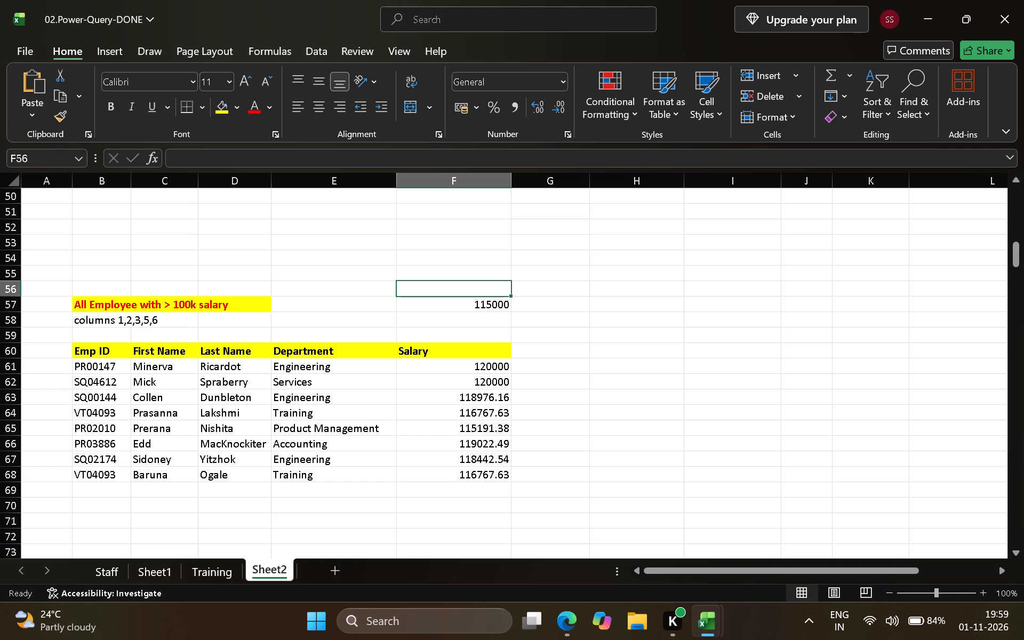
{"action": "left_click", "coordinate": [493, 300]}
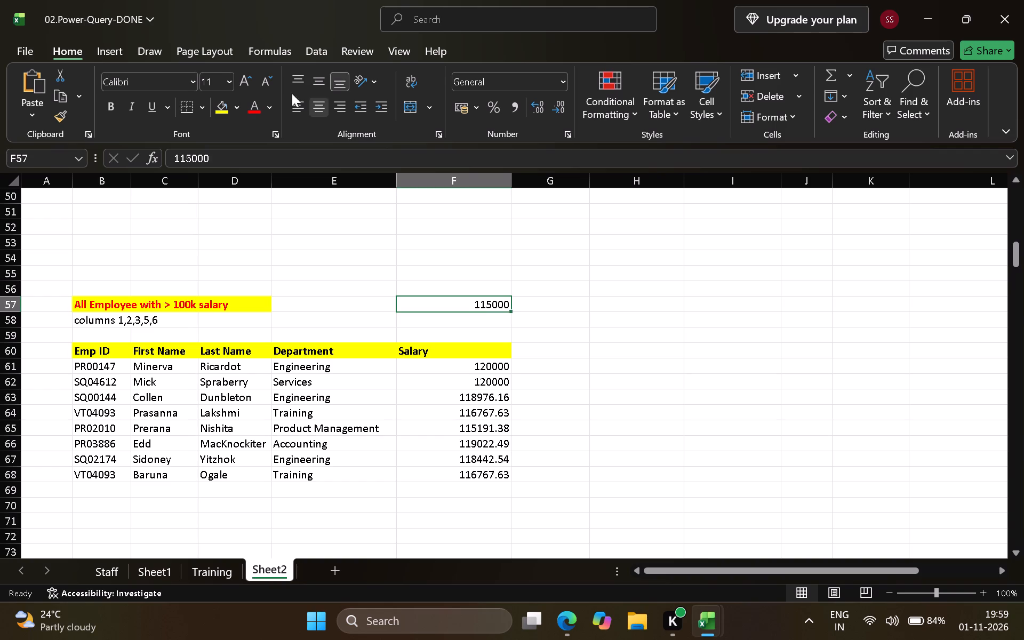
{"action": "left_click", "coordinate": [219, 108]}
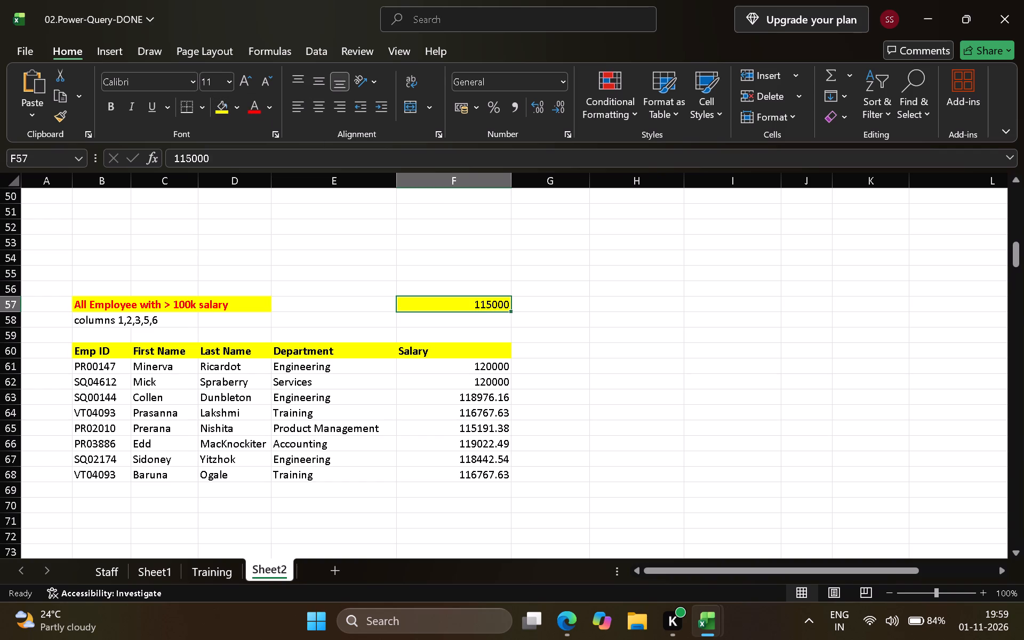
{"action": "left_click", "coordinate": [107, 106]}
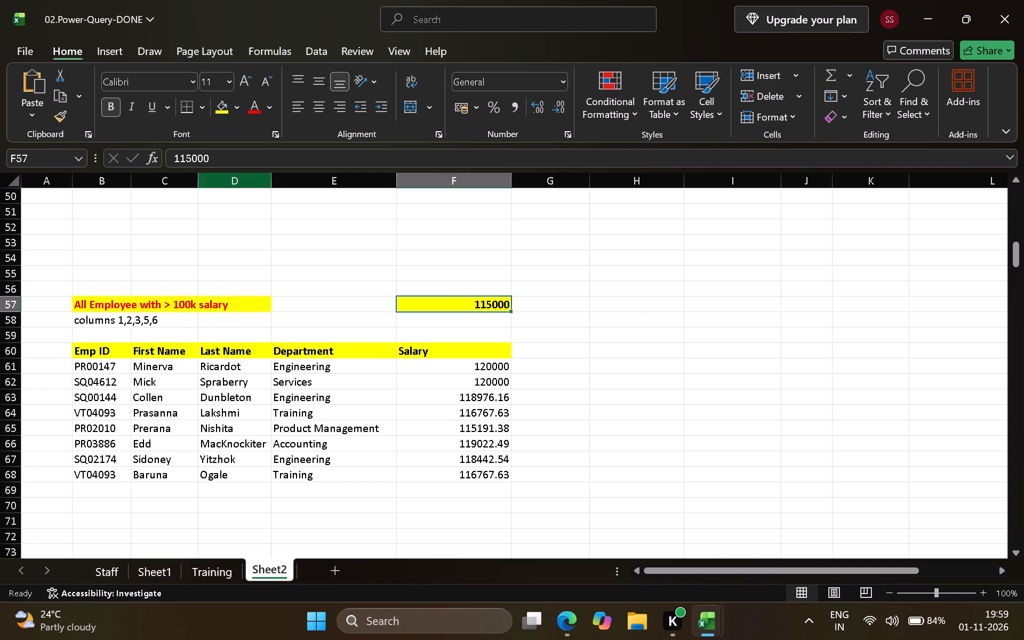
Set the salary threshold in F57 to 108000.
{"action": "left_click_drag", "start_coordinate": [503, 302], "coordinate": [510, 300]}
{"action": "left_click", "coordinate": [510, 300]}
{"action": "triple_click", "coordinate": [497, 300]}
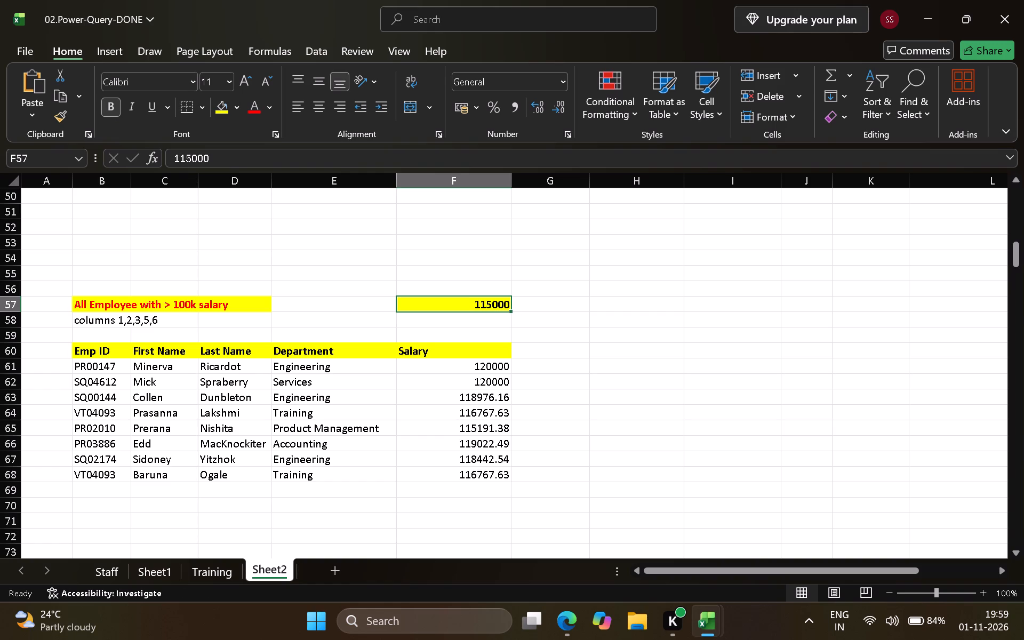
{"action": "left_click", "coordinate": [497, 302]}
{"action": "double_click", "coordinate": [486, 305]}
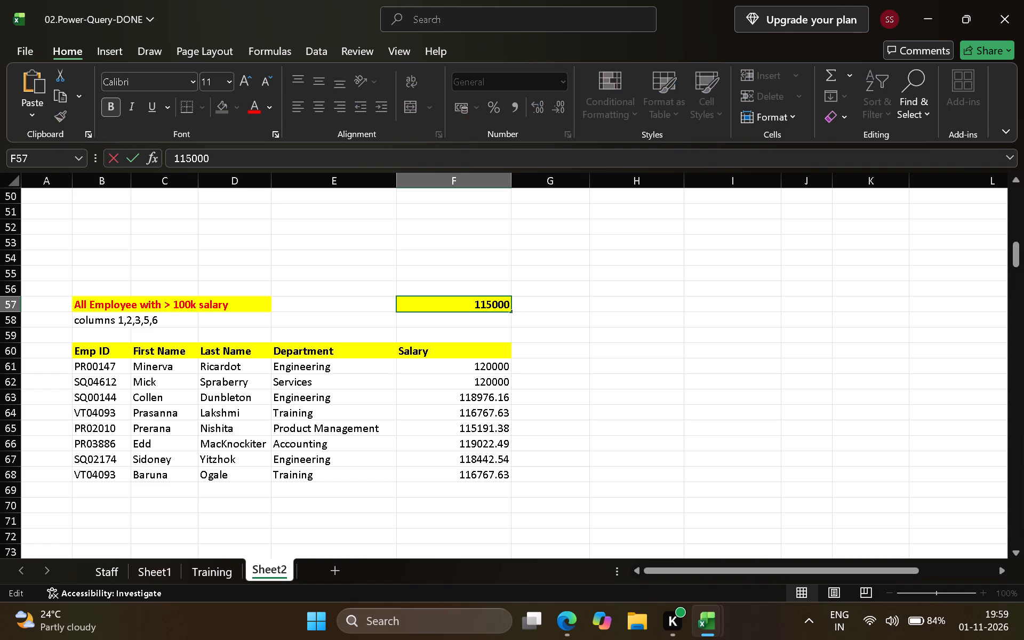
{"action": "key", "text": "Delete"}
{"action": "key", "text": "Right"}
{"action": "key", "text": "Right"}
{"action": "key", "text": "Right"}
{"action": "key", "text": "Right"}
{"action": "key", "text": "BackSpace"}
{"action": "key", "text": "BackSpace"}
{"action": "key", "text": "BackSpace"}
{"action": "key", "text": "BackSpace"}
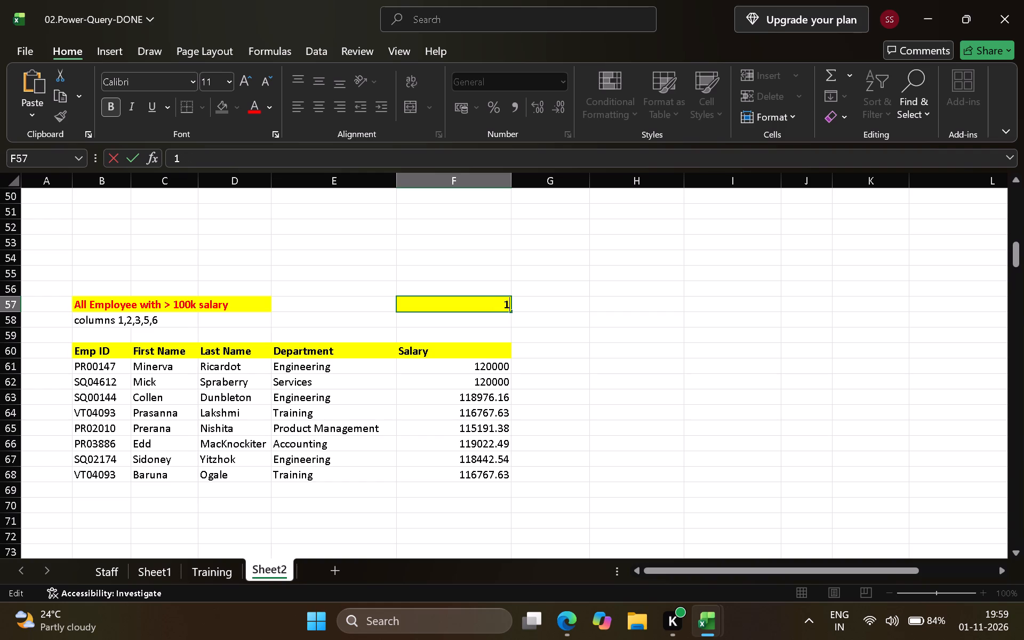
{"action": "key", "text": "0"}
{"action": "key", "text": "8"}
{"action": "type", "text": "000"}
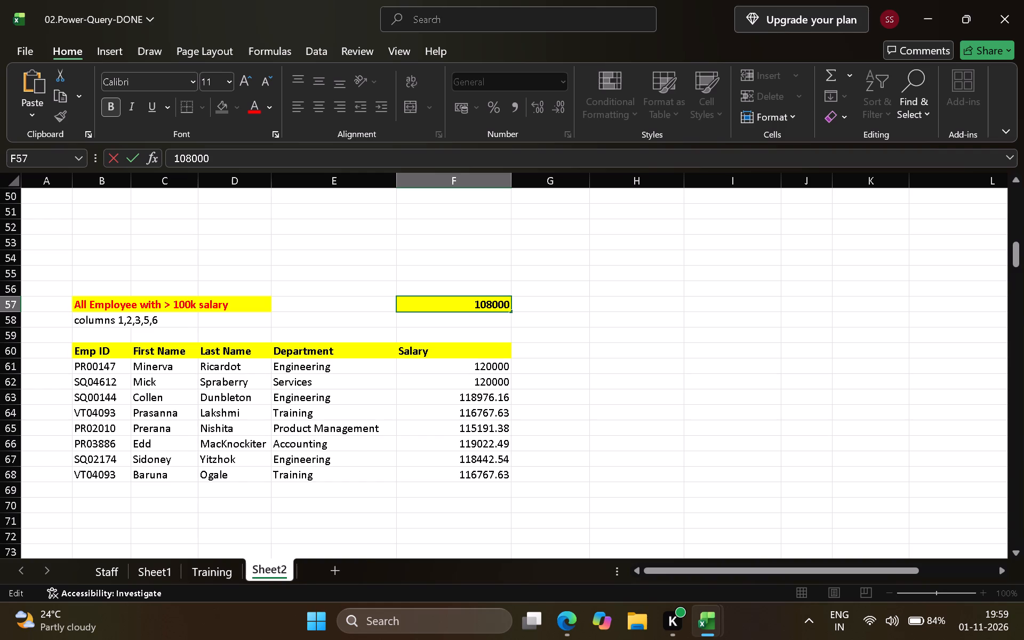
{"action": "key", "text": "Return"}
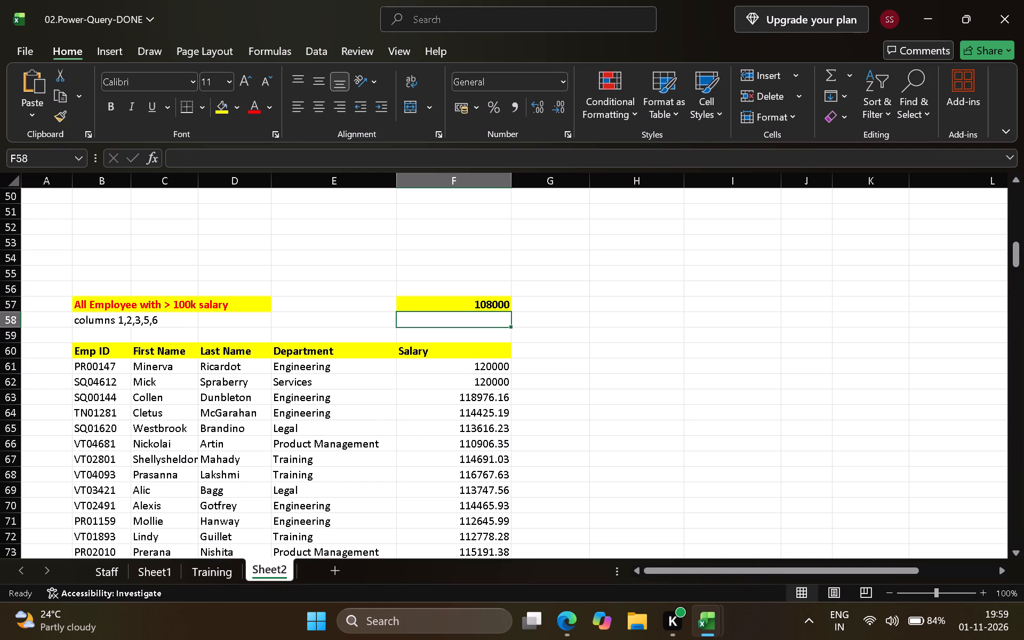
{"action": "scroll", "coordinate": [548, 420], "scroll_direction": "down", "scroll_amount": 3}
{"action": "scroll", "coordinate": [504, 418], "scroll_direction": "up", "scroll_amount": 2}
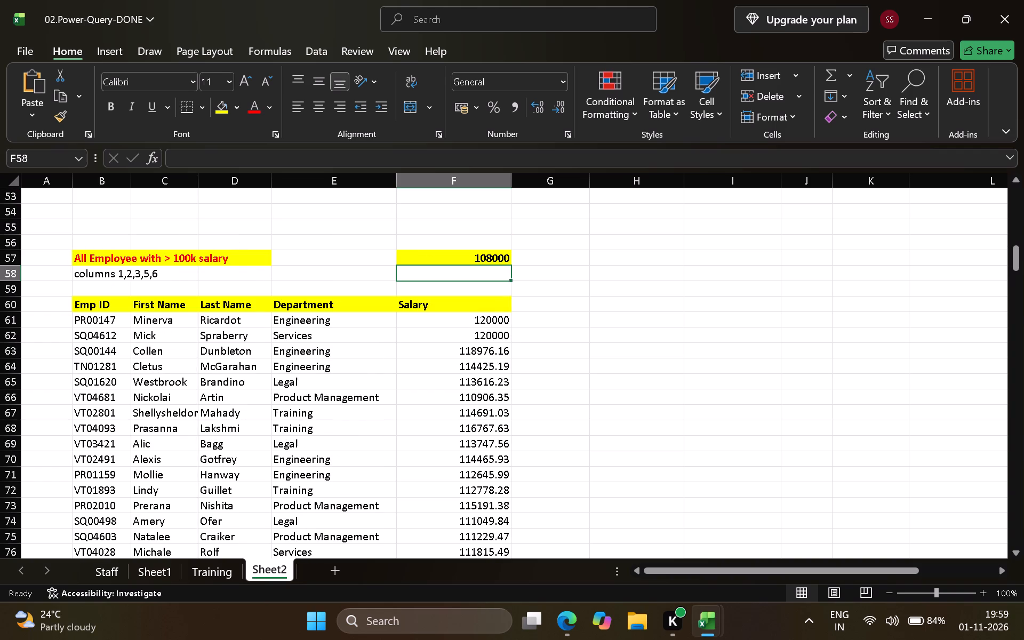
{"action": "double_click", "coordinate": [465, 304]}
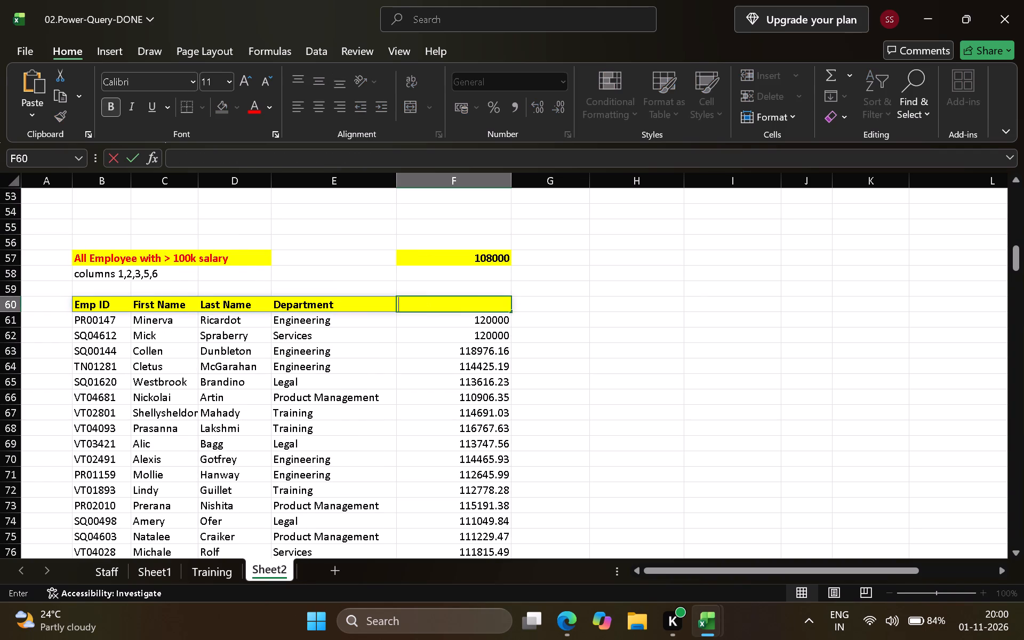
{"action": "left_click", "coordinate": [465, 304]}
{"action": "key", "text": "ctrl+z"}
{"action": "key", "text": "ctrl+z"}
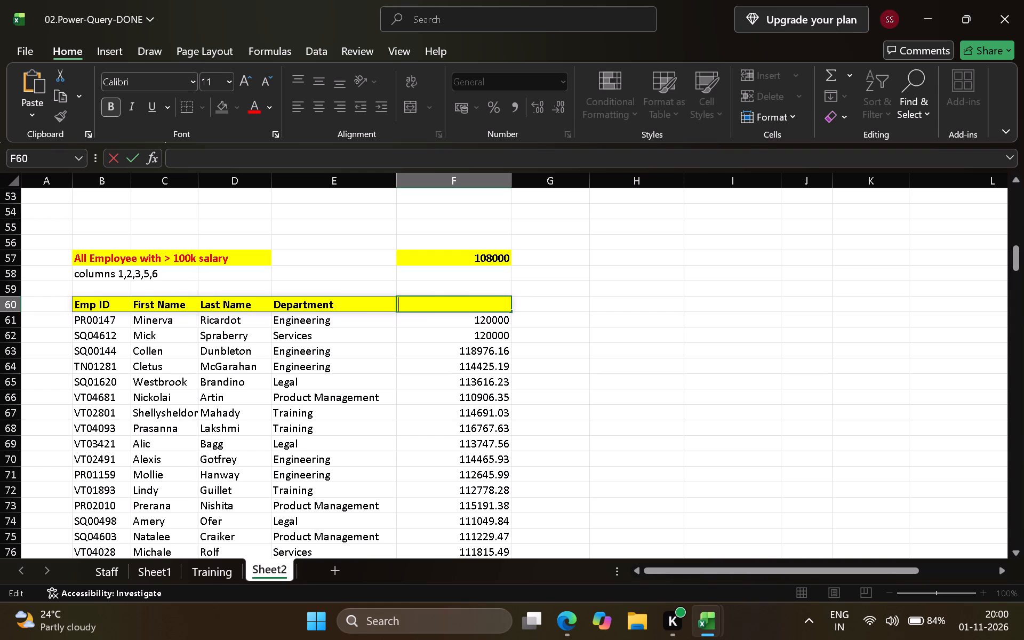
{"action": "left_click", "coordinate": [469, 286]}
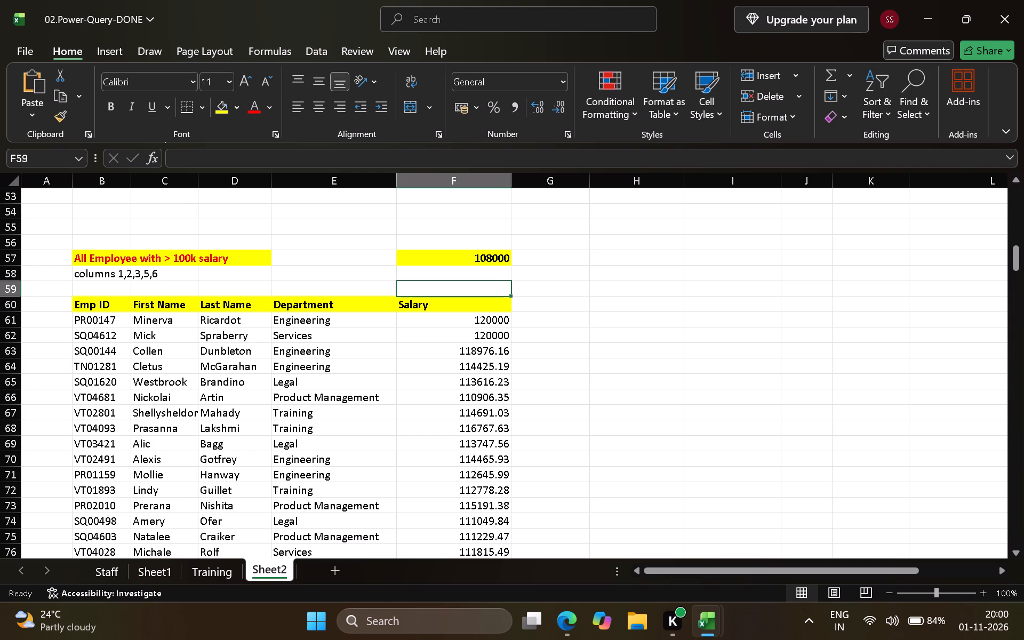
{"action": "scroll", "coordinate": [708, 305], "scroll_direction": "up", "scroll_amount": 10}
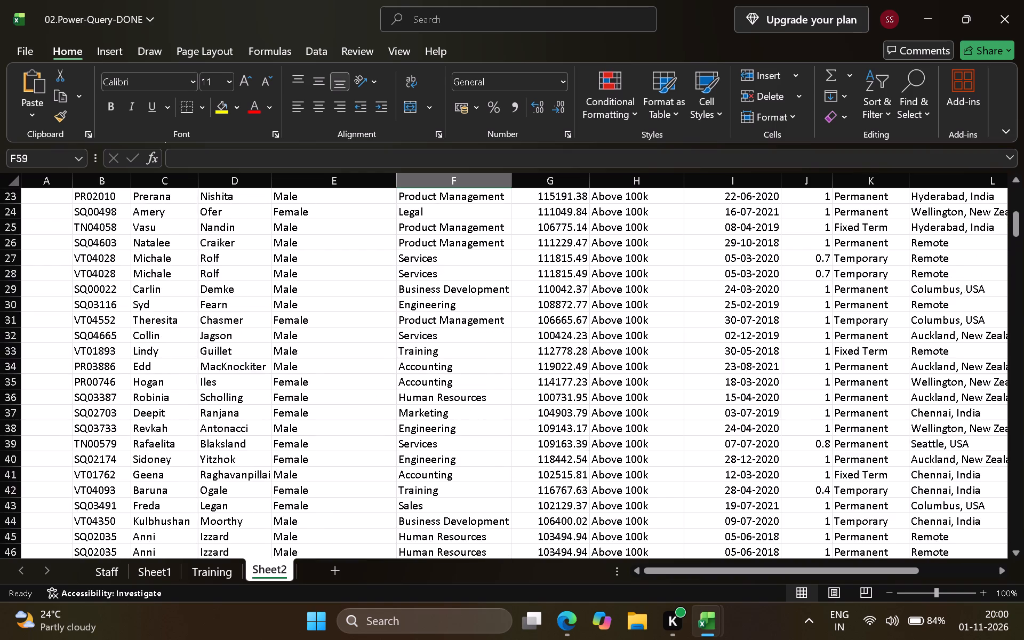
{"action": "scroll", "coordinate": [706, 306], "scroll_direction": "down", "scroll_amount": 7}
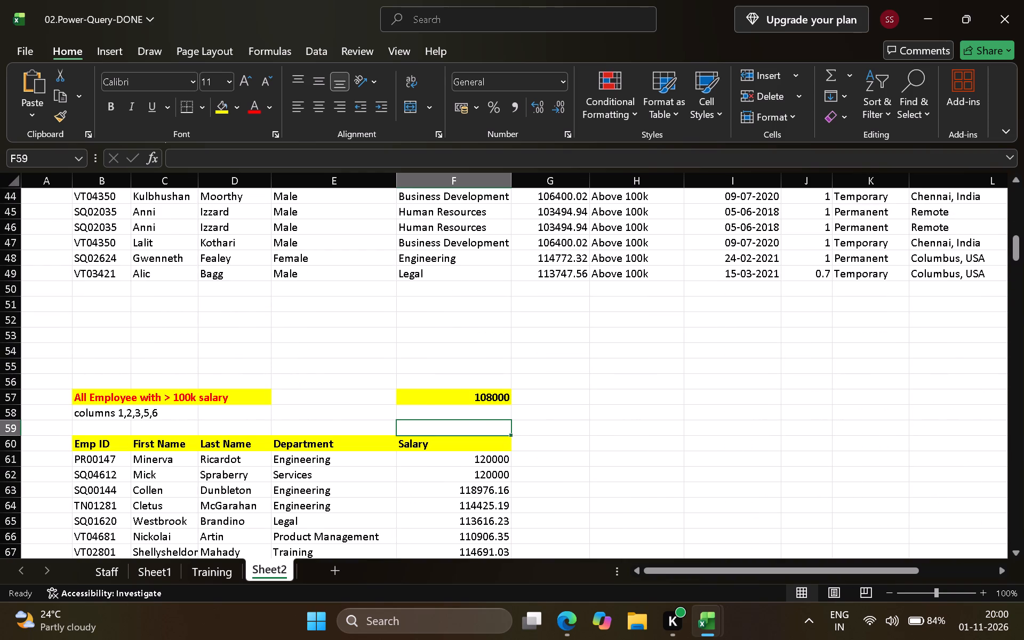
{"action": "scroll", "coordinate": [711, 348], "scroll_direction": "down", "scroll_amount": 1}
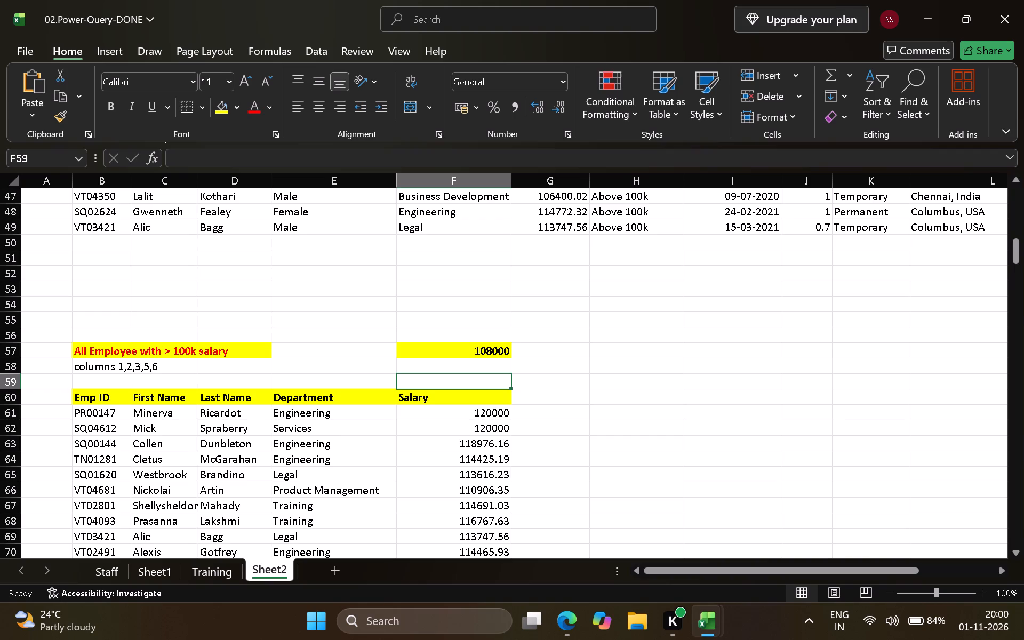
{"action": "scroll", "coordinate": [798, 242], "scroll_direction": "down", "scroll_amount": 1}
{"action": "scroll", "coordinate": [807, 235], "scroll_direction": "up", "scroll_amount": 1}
Fill cell I55 on Sheet2 with dark blue and enter 3 in it with bold turned on.
{"action": "left_click", "coordinate": [721, 333]}
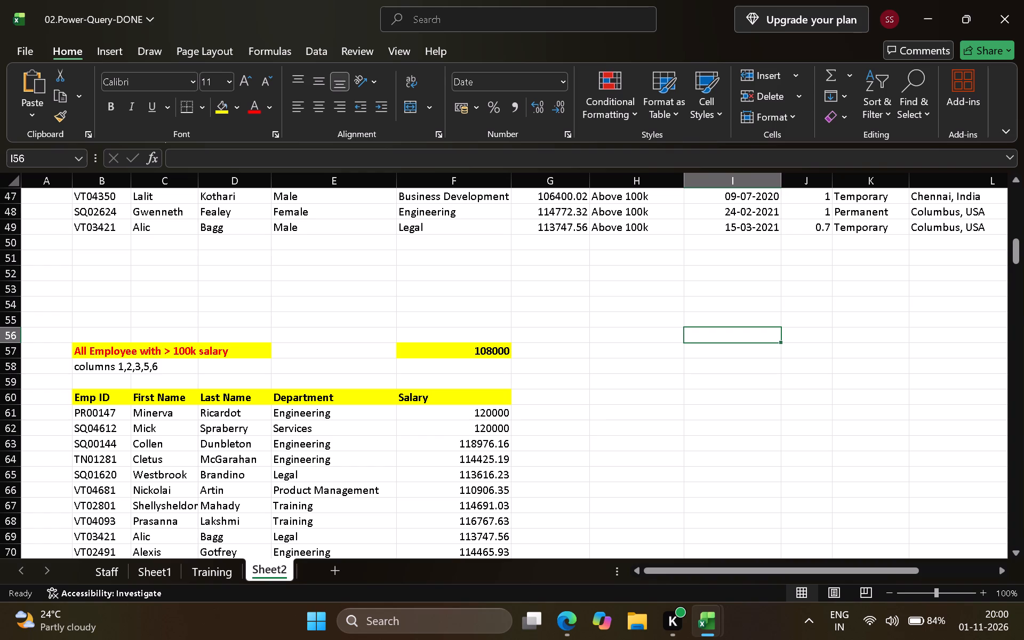
{"action": "left_click", "coordinate": [712, 318]}
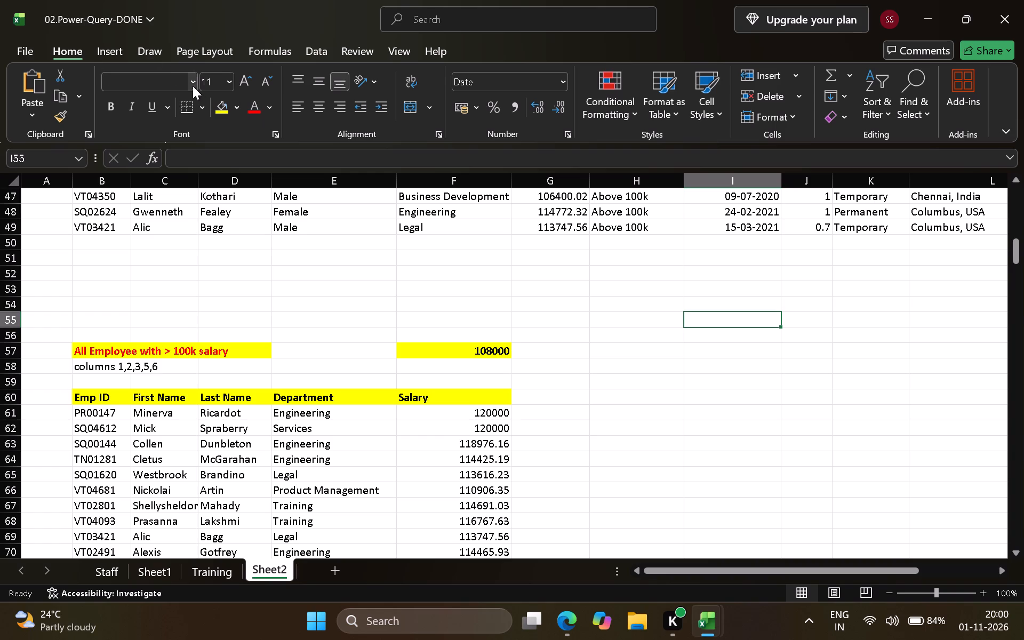
{"action": "left_click", "coordinate": [233, 103]}
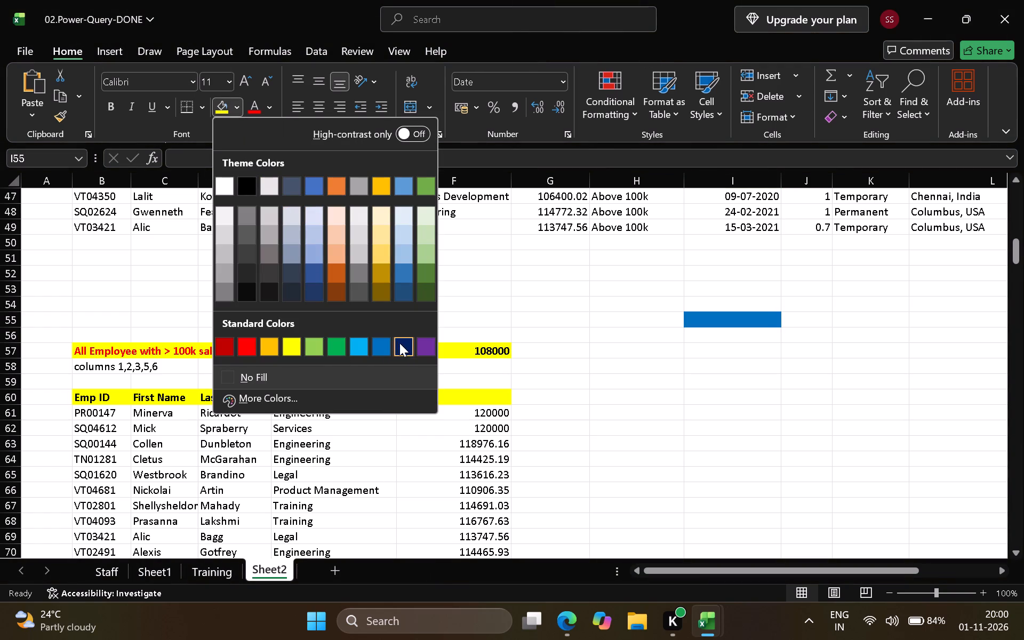
{"action": "scroll", "coordinate": [418, 343], "scroll_direction": "down", "scroll_amount": 1}
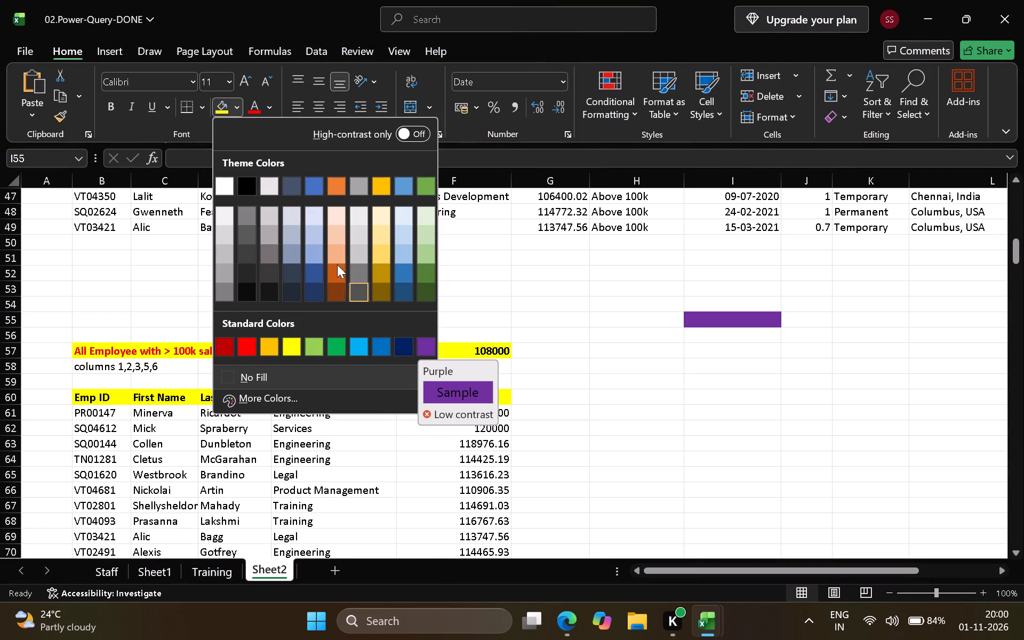
{"action": "left_click", "coordinate": [312, 268]}
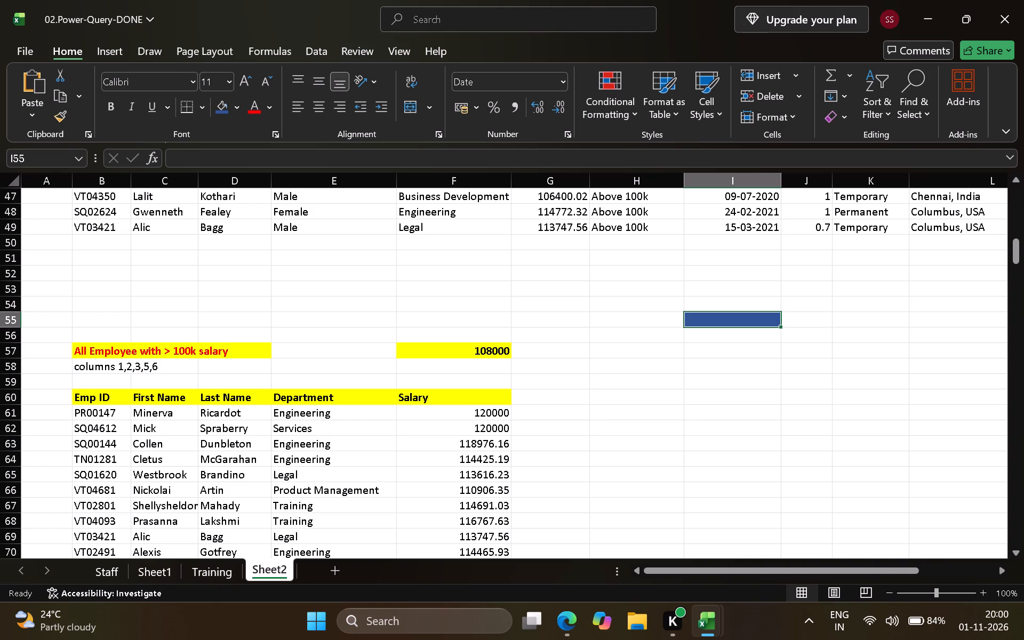
{"action": "left_click", "coordinate": [721, 320]}
{"action": "key", "text": "3"}
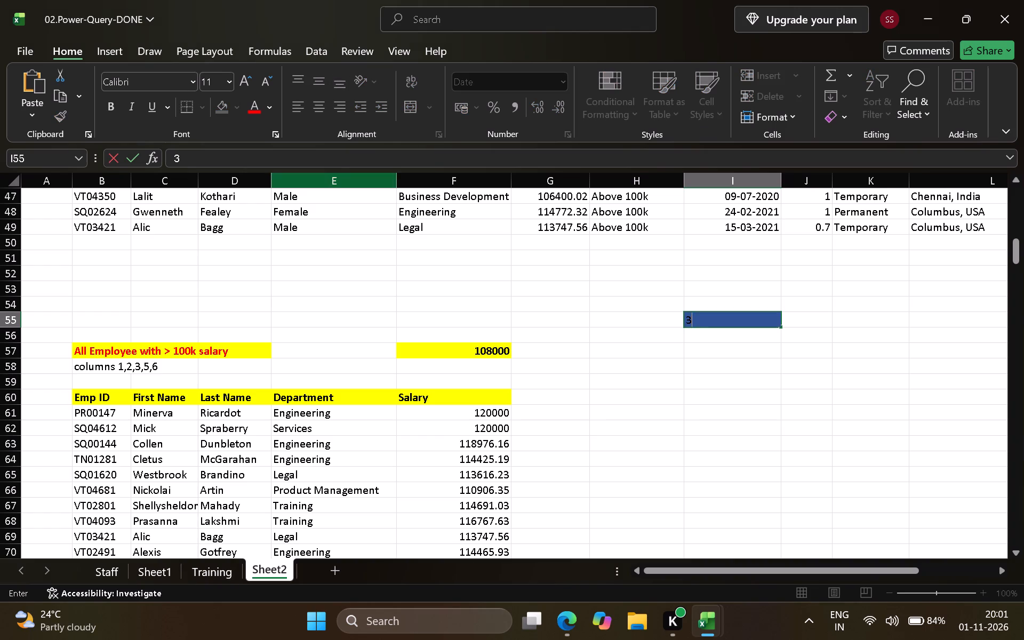
{"action": "left_click", "coordinate": [110, 107]}
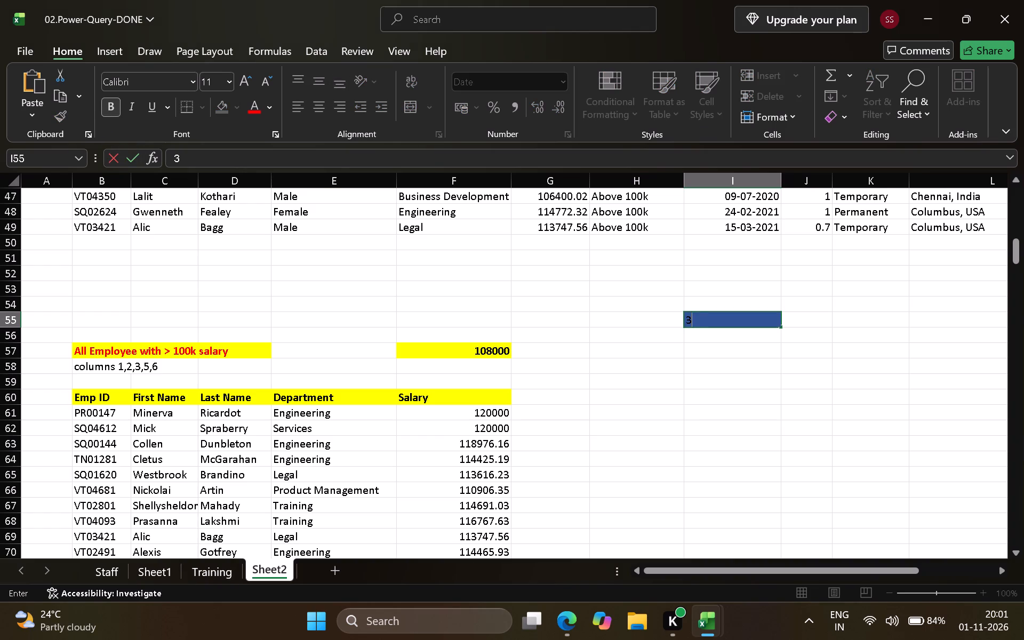
Enter the heading All such "Feamle " Employees in cell I56, below the dark blue cell.
{"action": "left_click", "coordinate": [694, 338]}
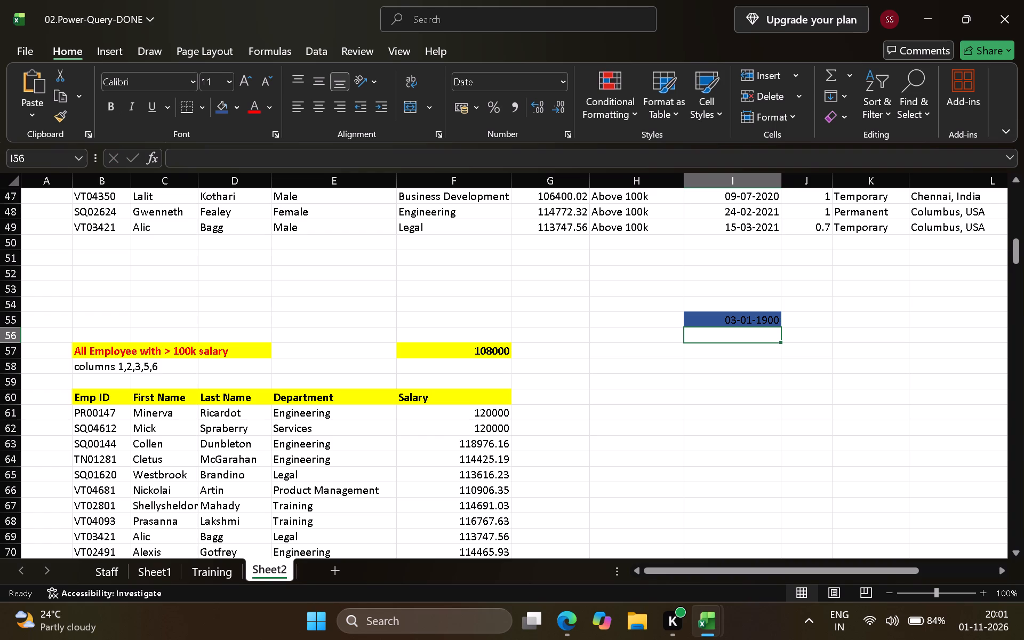
{"action": "key", "text": "a"}
{"action": "type", "text": "ll such"}
{"action": "key", "text": "space"}
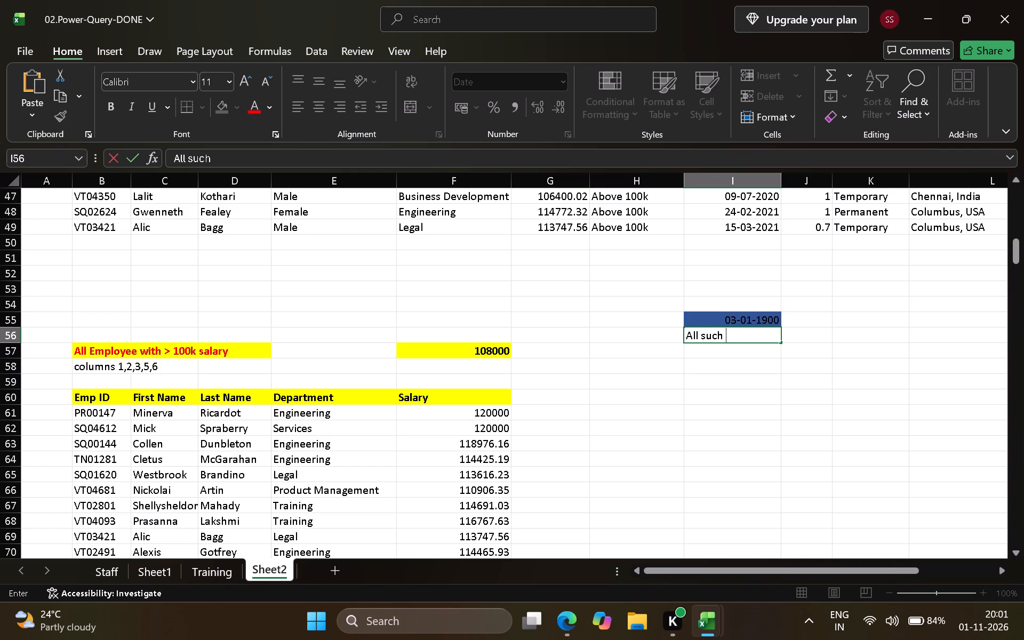
{"action": "key", "text": "shift+quotedbl"}
{"action": "type", "text": "eamle"}
{"action": "key", "text": "space"}
{"action": "key", "text": "shift+quotedbl"}
{"action": "key", "text": "space"}
{"action": "key", "text": "e"}
{"action": "key", "text": "m"}
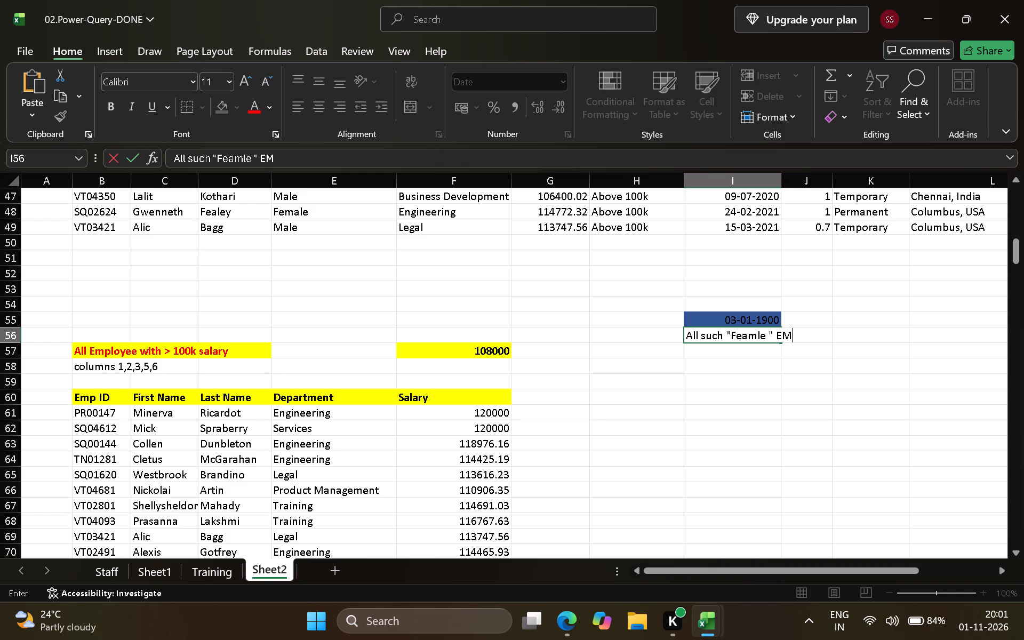
{"action": "key", "text": "BackSpace"}
{"action": "type", "text": "mploye"}
{"action": "key", "text": "space"}
{"action": "key", "text": "space"}
{"action": "key", "text": "BackSpace"}
{"action": "key", "text": "BackSpace"}
{"action": "type", "text": "ee"}
{"action": "key", "text": "BackSpace"}
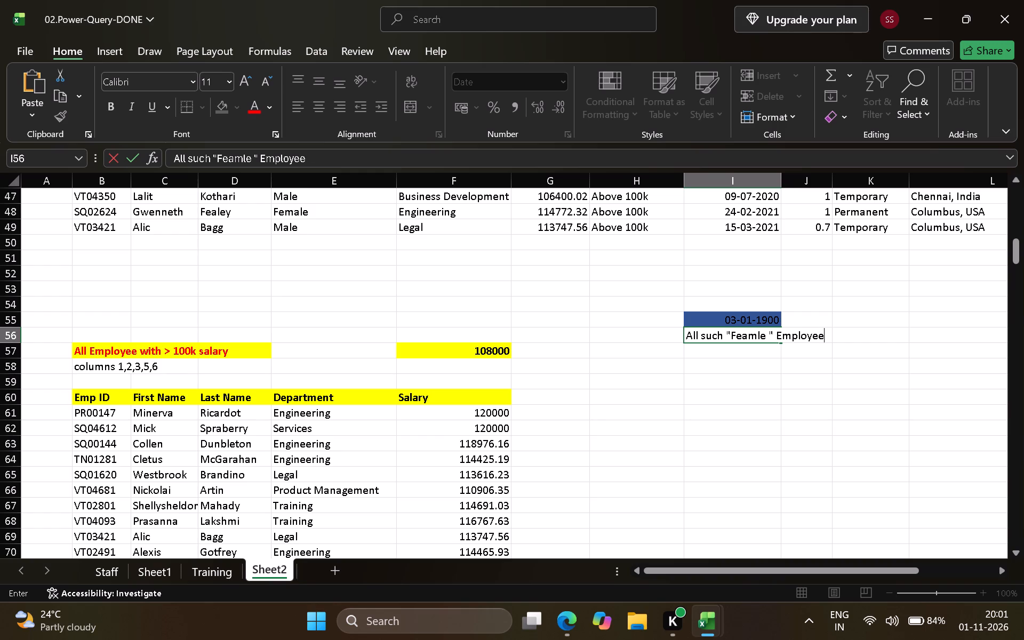
{"action": "type", "text": "s"}
{"action": "key", "text": "space"}
Enter the note columns 1,2,3,5,6 in cell I57, below the employees heading.
{"action": "left_click", "coordinate": [688, 350]}
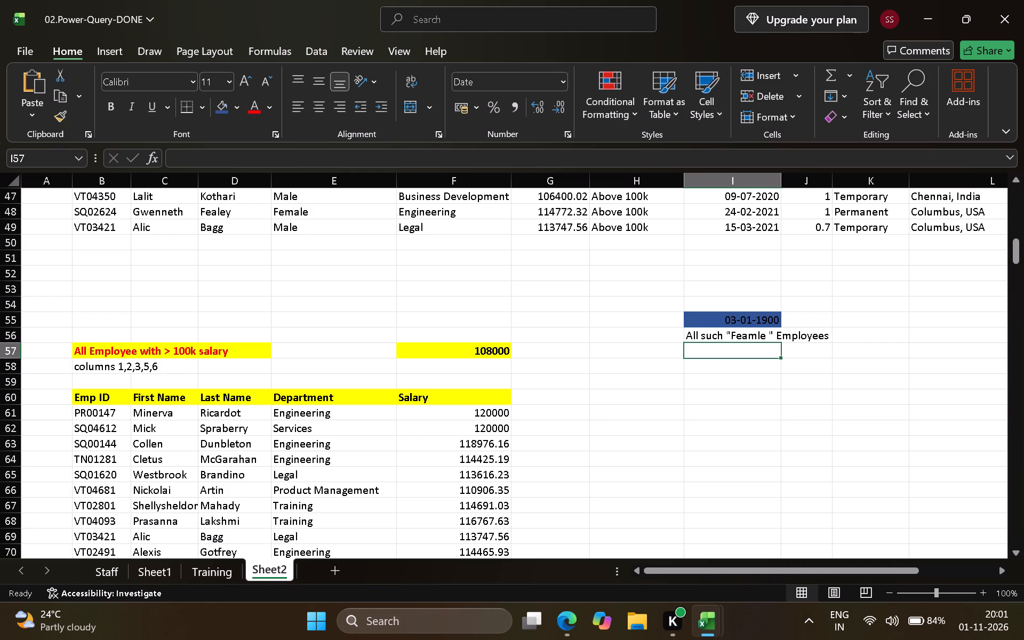
{"action": "type", "text": "columns"}
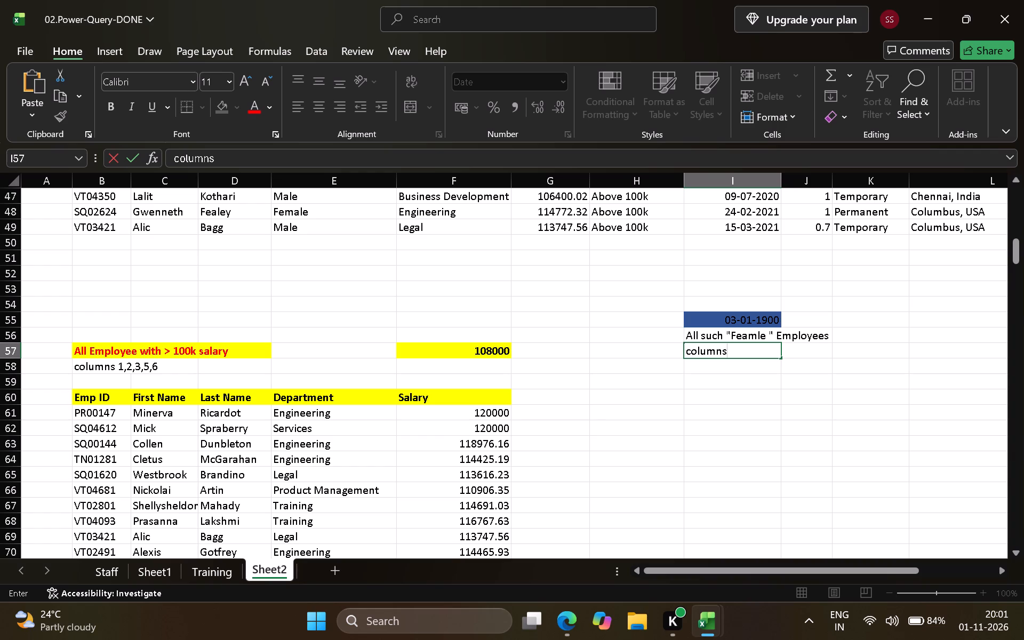
{"action": "key", "text": "space"}
{"action": "type", "text": "1,2,"}
{"action": "type", "text": "3,"}
{"action": "type", "text": "5,6"}
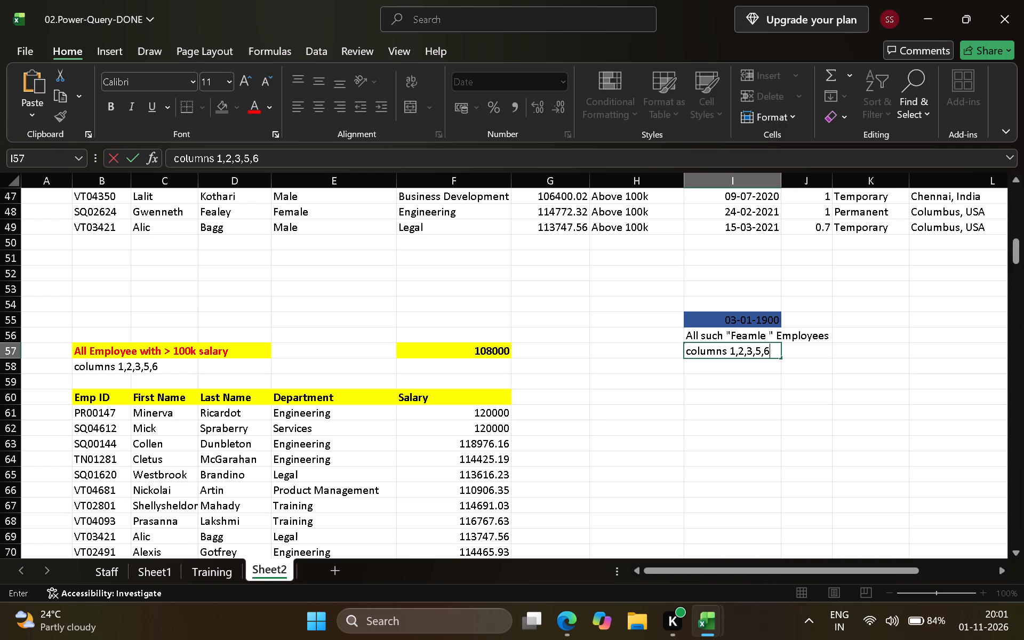
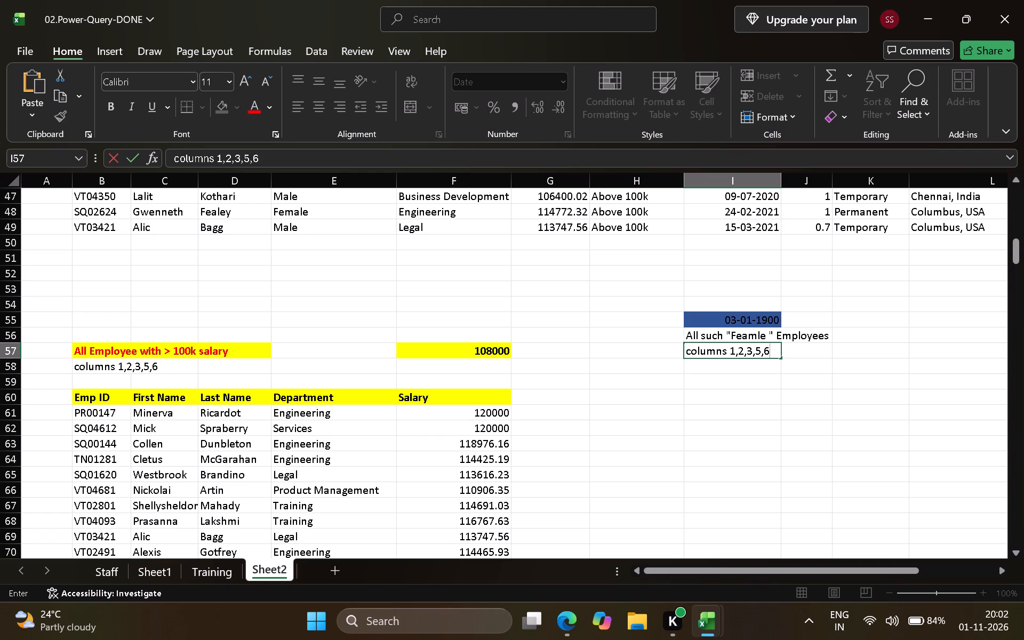
Start a FILTER formula in cell I59 on the staff table with the condition staff[salary]> left open for its comparison value.
{"action": "left_click", "coordinate": [715, 380]}
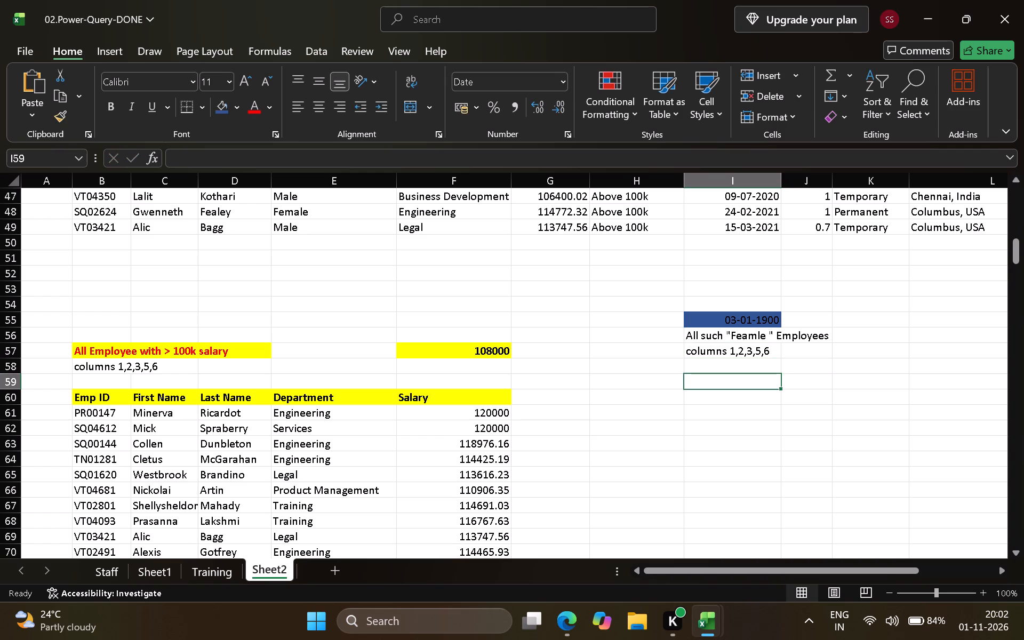
{"action": "key", "text": "equal"}
{"action": "type", "text": "filter"}
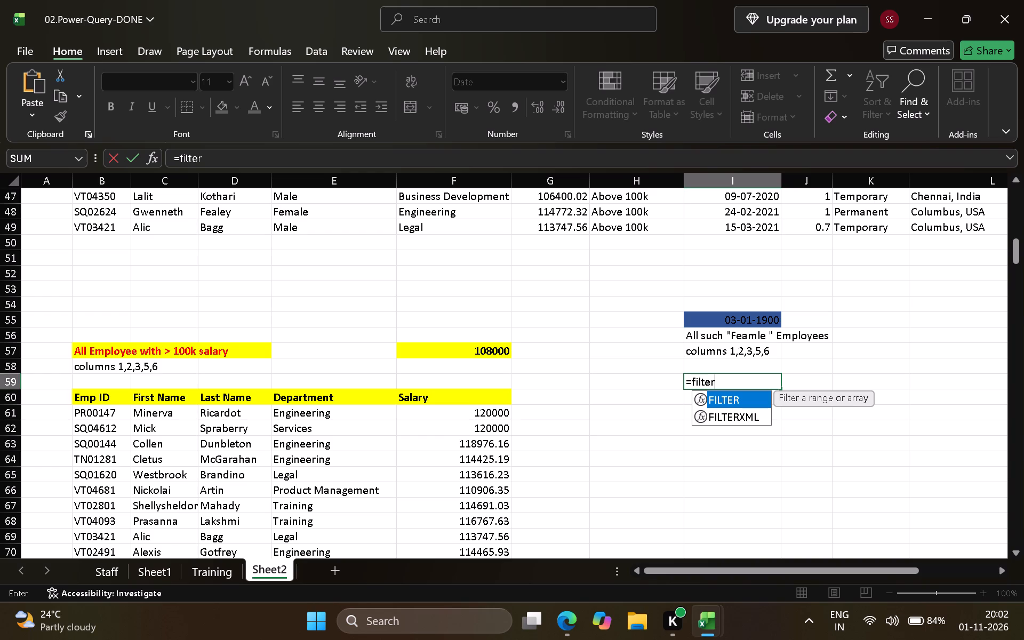
{"action": "key", "text": "shift+parenleft"}
{"action": "key", "text": "d"}
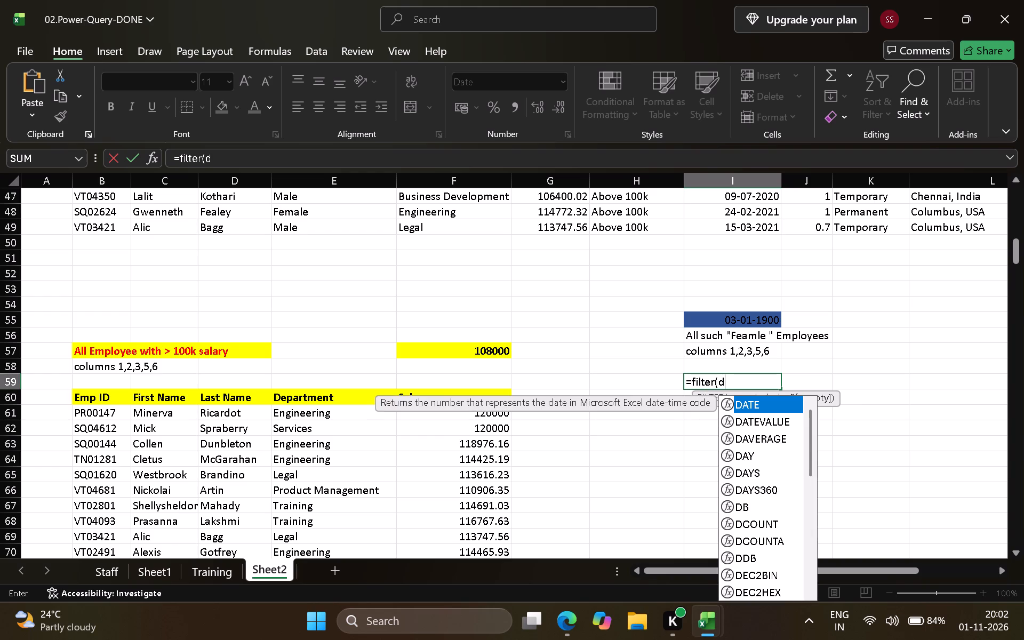
{"action": "key", "text": "BackSpace"}
{"action": "type", "text": "staff"}
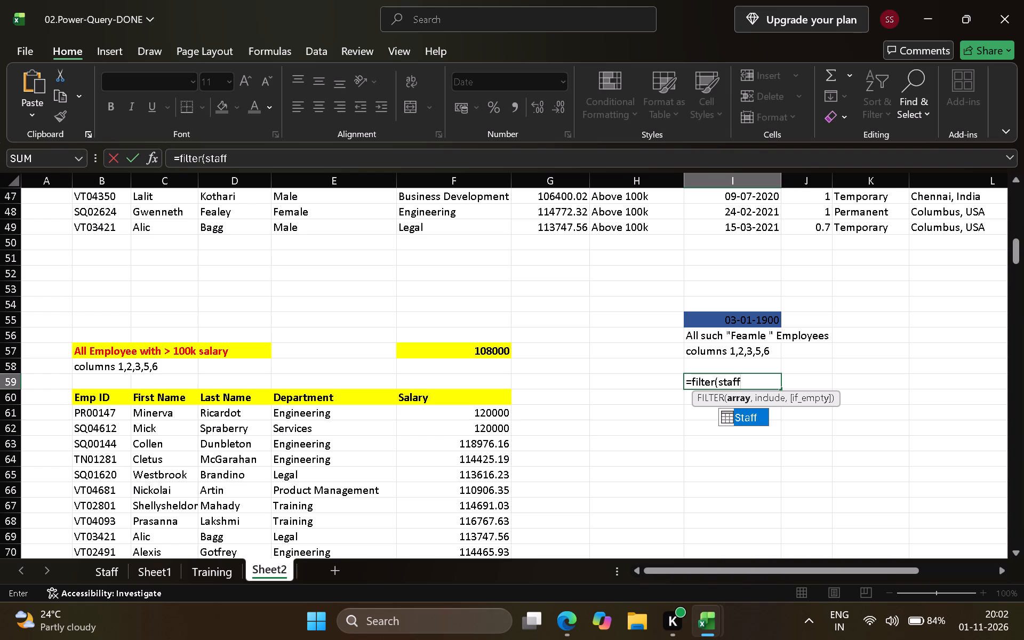
{"action": "type", "text": ",staff"}
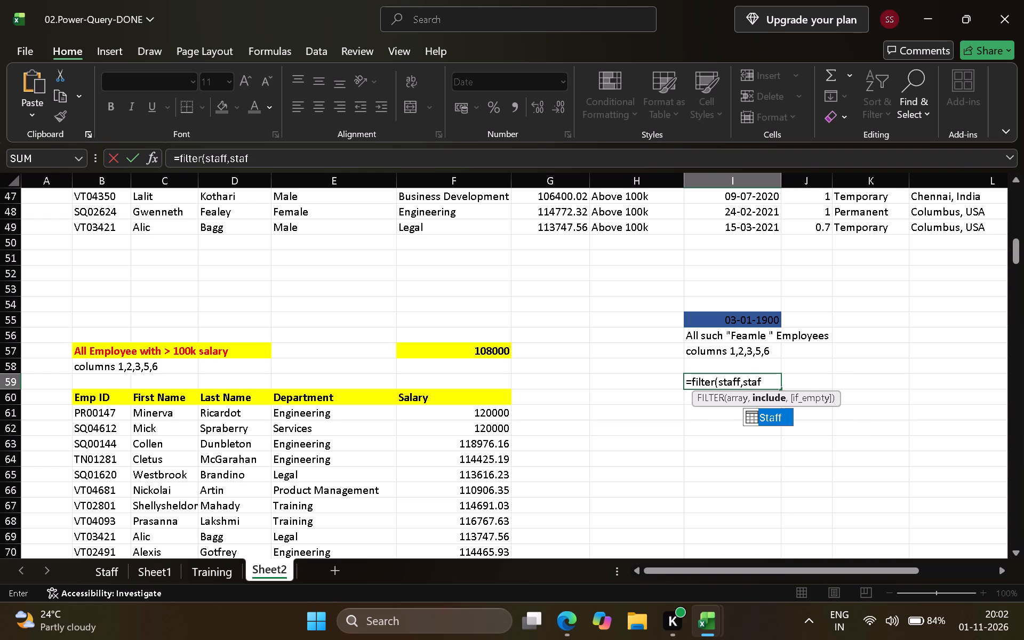
{"action": "type", "text": "[slsry"}
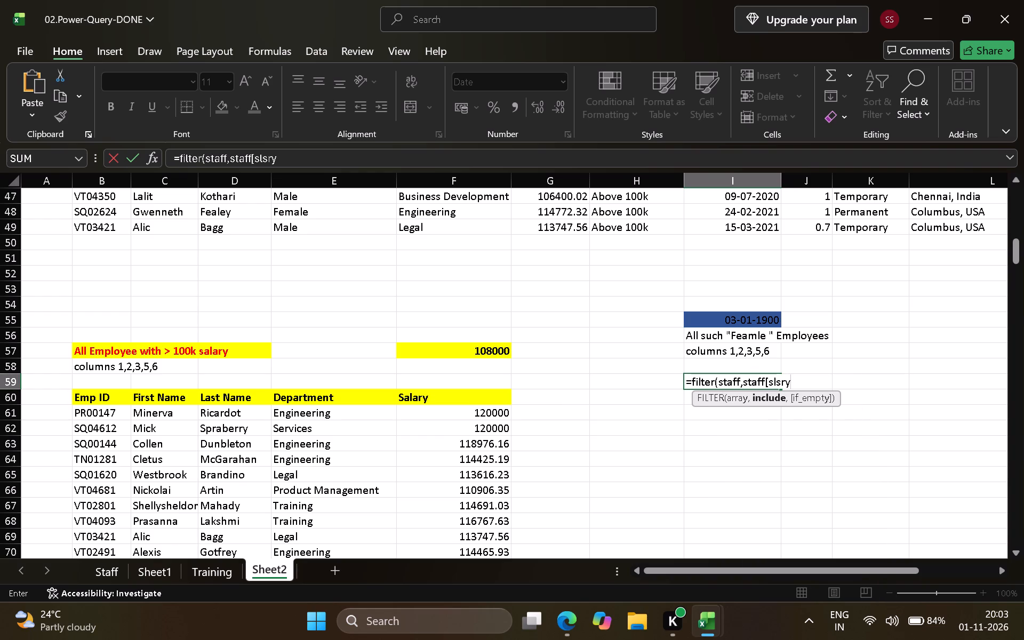
{"action": "key", "text": "BackSpace"}
{"action": "key", "text": "BackSpace"}
{"action": "key", "text": "BackSpace"}
{"action": "key", "text": "BackSpace"}
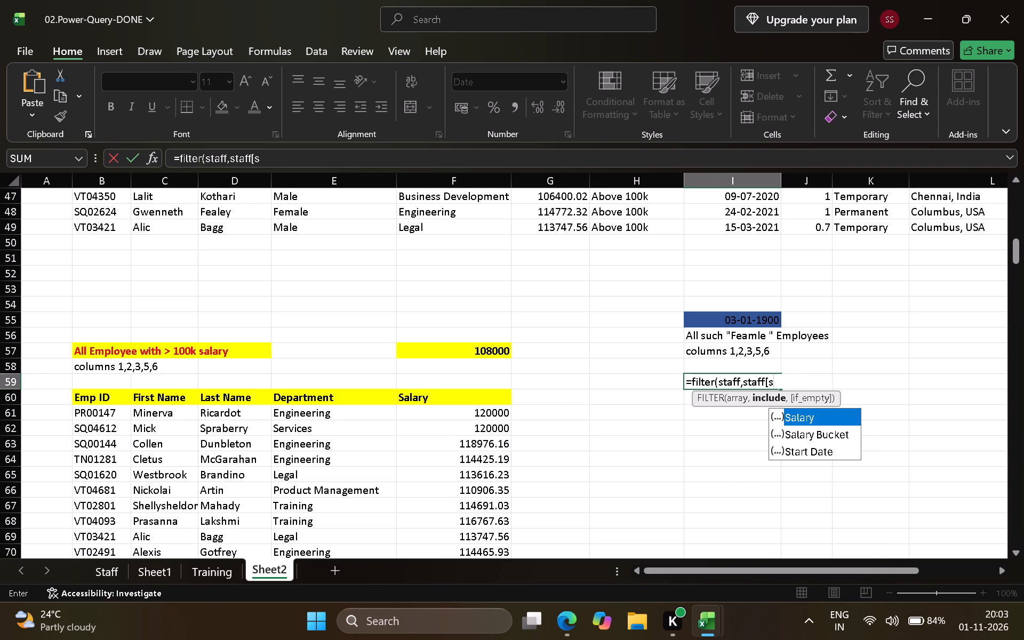
{"action": "type", "text": "alary"}
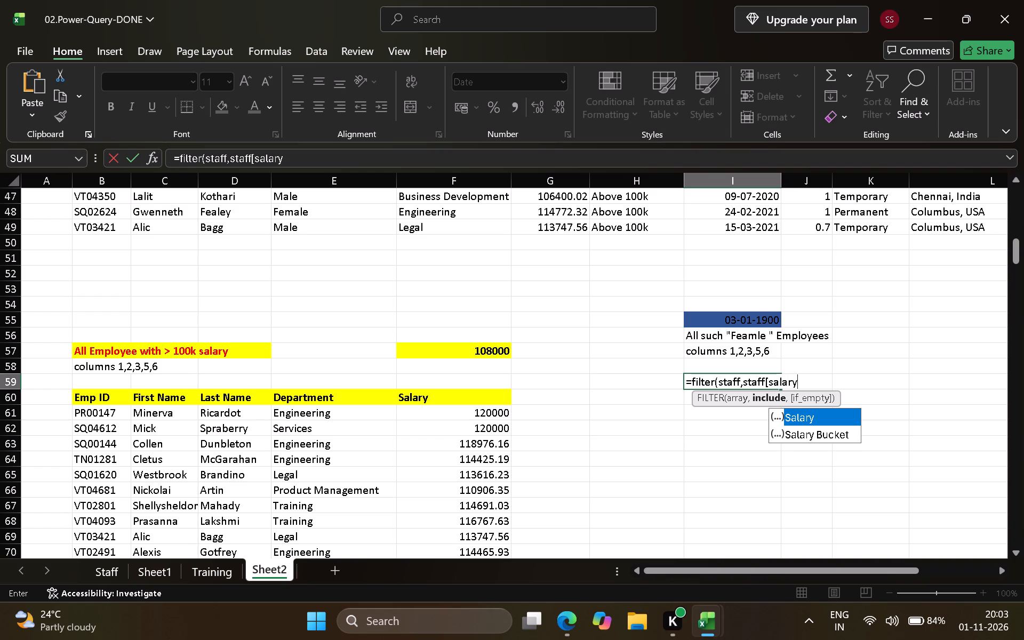
{"action": "key", "text": "bracketright"}
{"action": "key", "text": "shift+greater"}
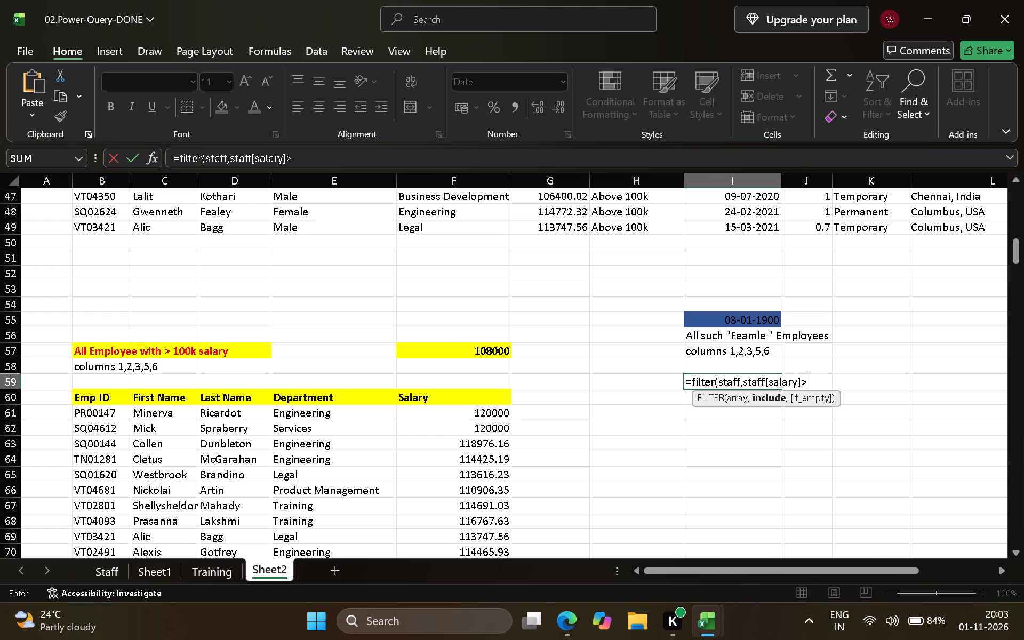
Look over the full employee list at the top of Sheet2 and the salary threshold section beside the formula.
{"action": "scroll", "coordinate": [268, 305], "scroll_direction": "up", "scroll_amount": 12}
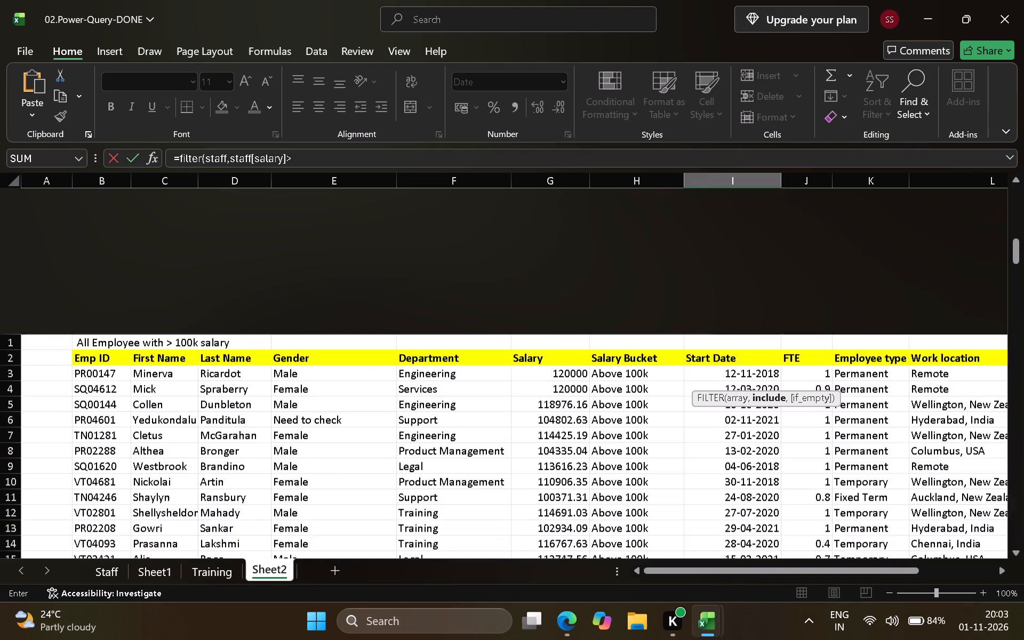
{"action": "scroll", "coordinate": [294, 387], "scroll_direction": "up", "scroll_amount": 1}
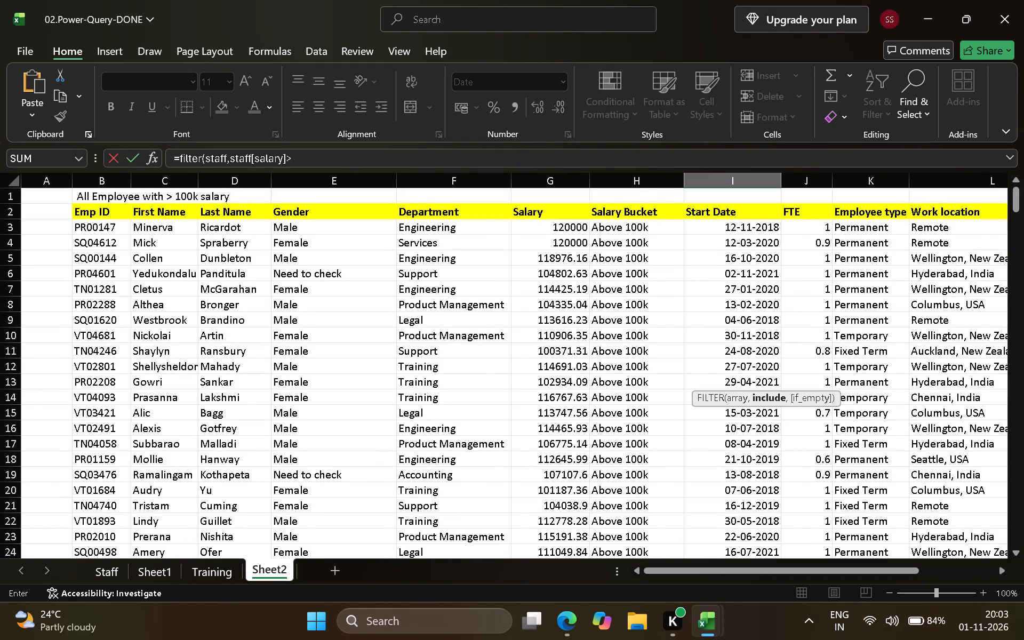
{"action": "scroll", "coordinate": [381, 245], "scroll_direction": "down", "scroll_amount": 8}
{"action": "scroll", "coordinate": [381, 245], "scroll_direction": "up", "scroll_amount": 5}
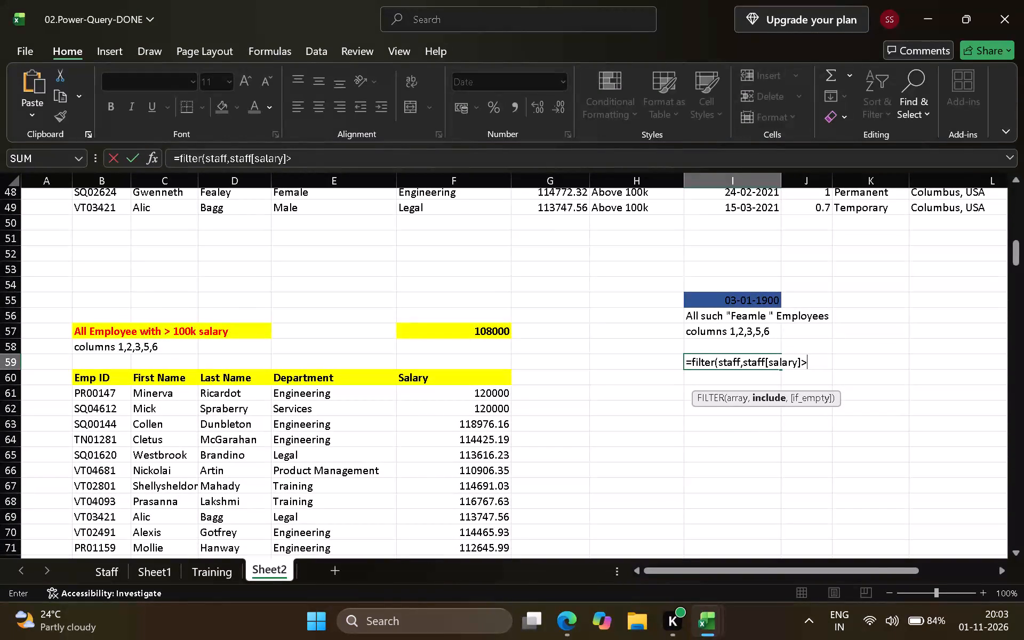
{"action": "scroll", "coordinate": [381, 245], "scroll_direction": "down", "scroll_amount": 1}
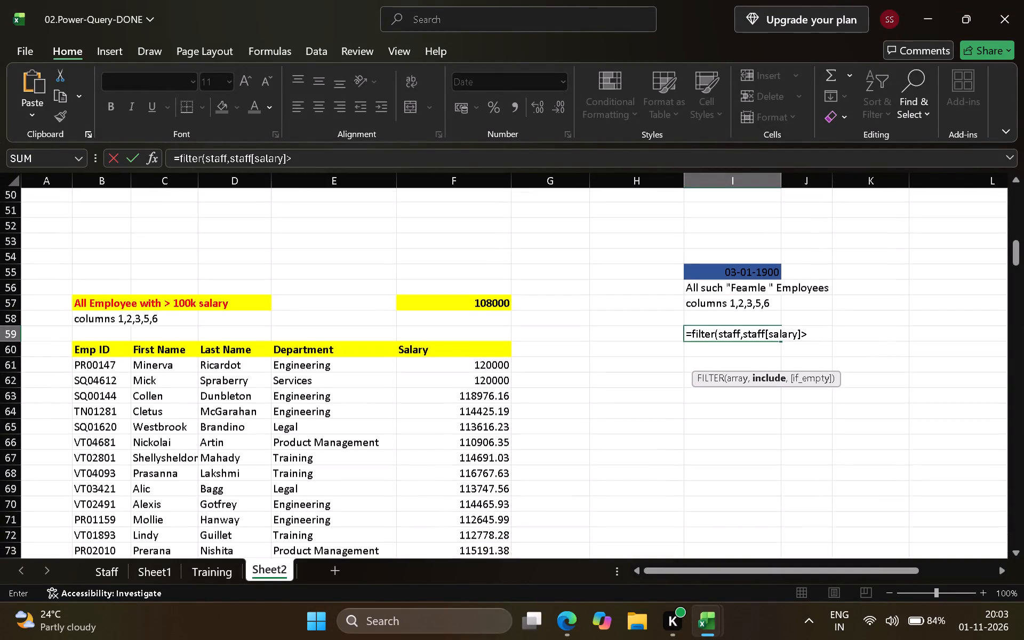
{"action": "scroll", "coordinate": [381, 245], "scroll_direction": "down", "scroll_amount": 1}
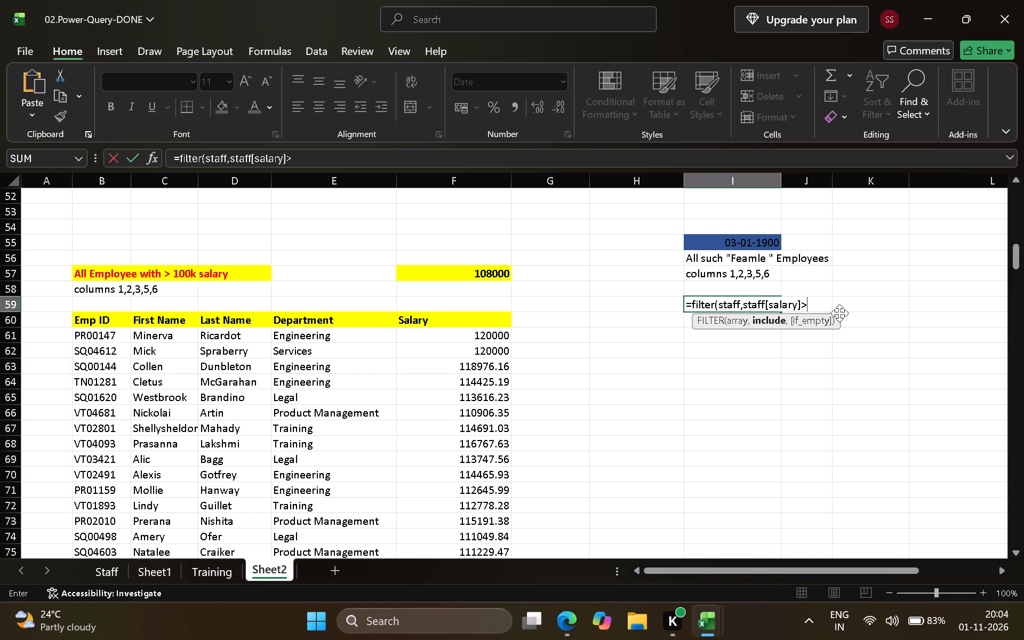
{"action": "left_click", "coordinate": [743, 304]}
{"action": "key", "text": "shift+parenleft"}
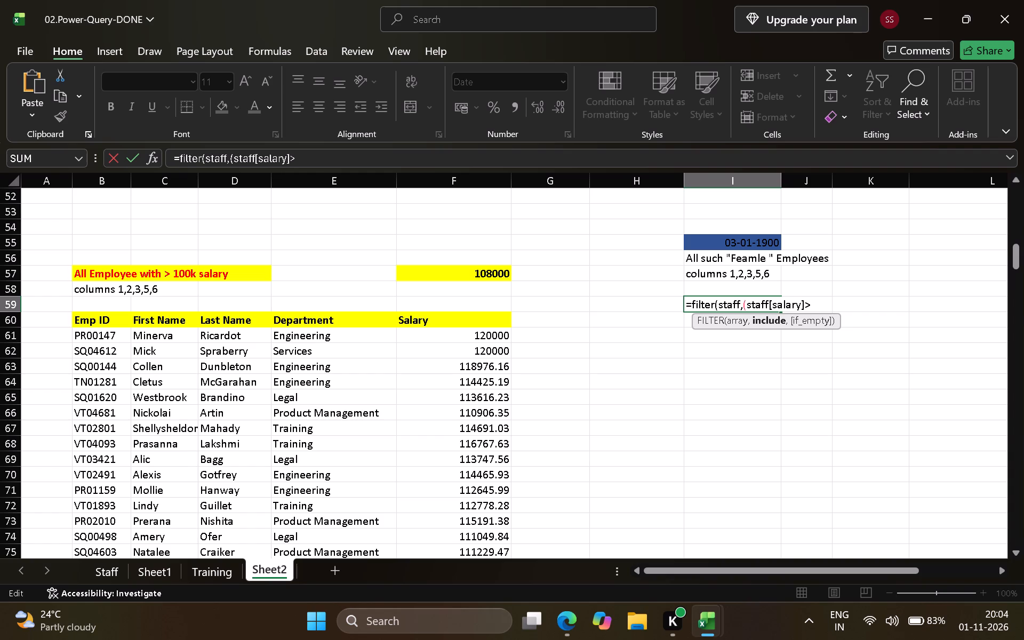
{"action": "left_click", "coordinate": [819, 308]}
{"action": "scroll", "coordinate": [819, 308], "scroll_direction": "up", "scroll_amount": 4}
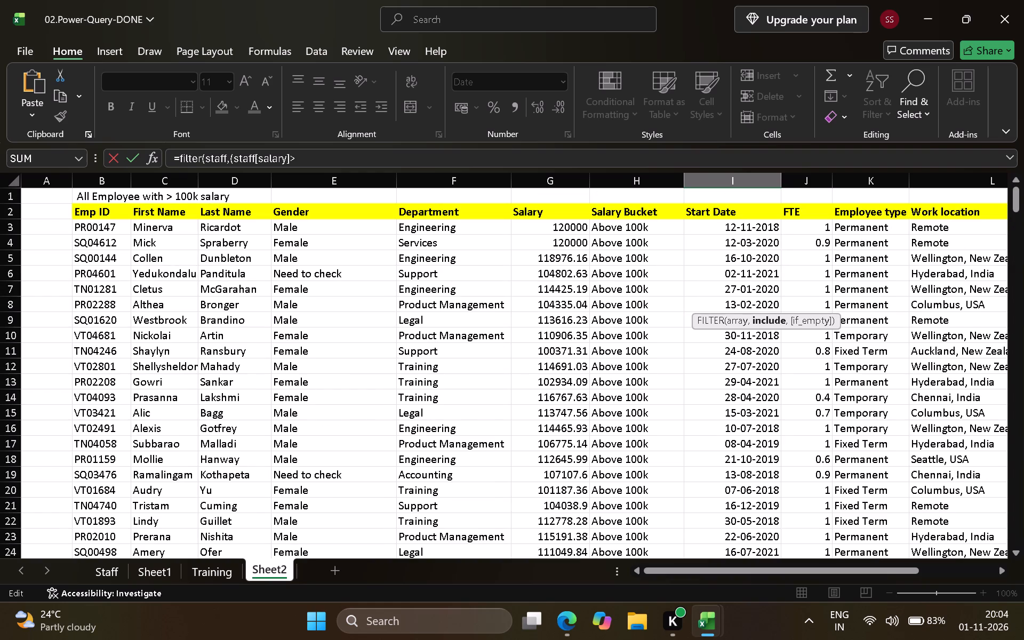
{"action": "scroll", "coordinate": [819, 308], "scroll_direction": "down", "scroll_amount": 2}
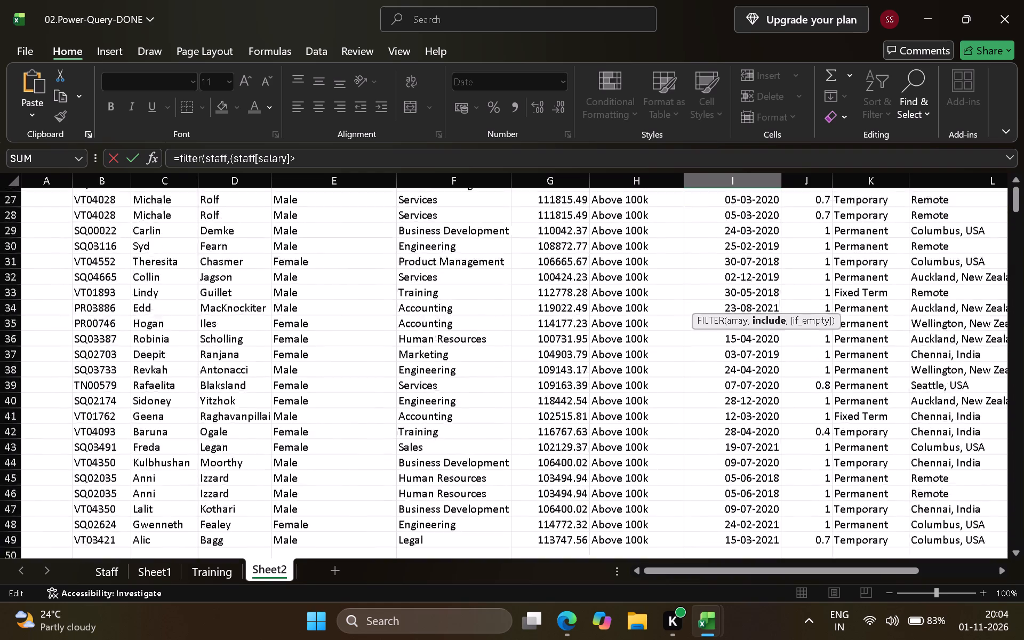
{"action": "scroll", "coordinate": [819, 308], "scroll_direction": "down", "scroll_amount": 1}
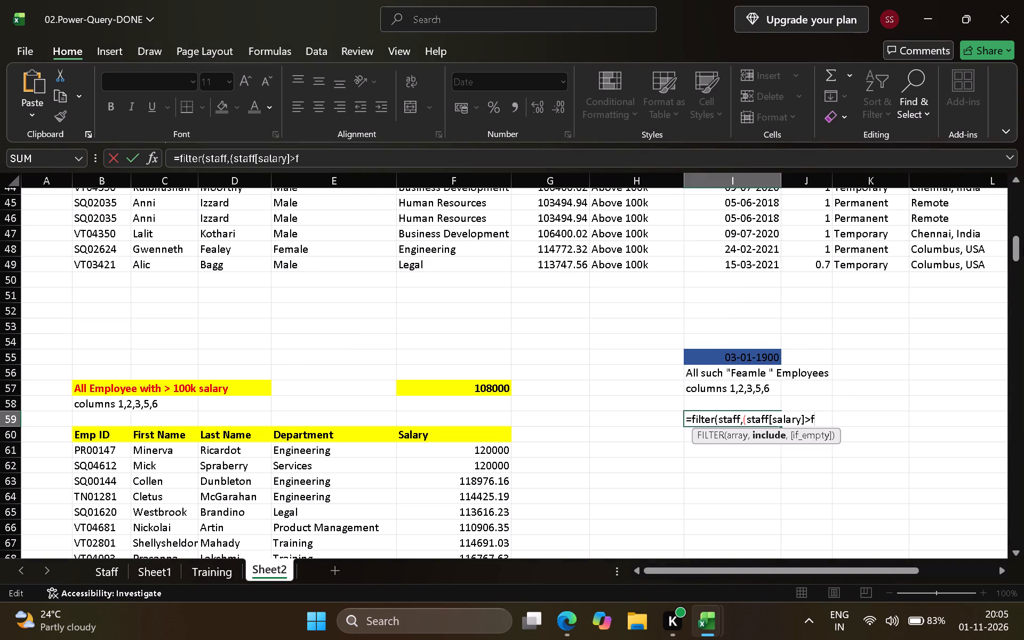
Complete the salary comparison reference in the I59 formula as f67 and close the condition's parenthesis.
{"action": "left_click", "coordinate": [825, 414]}
{"action": "type", "text": "67"}
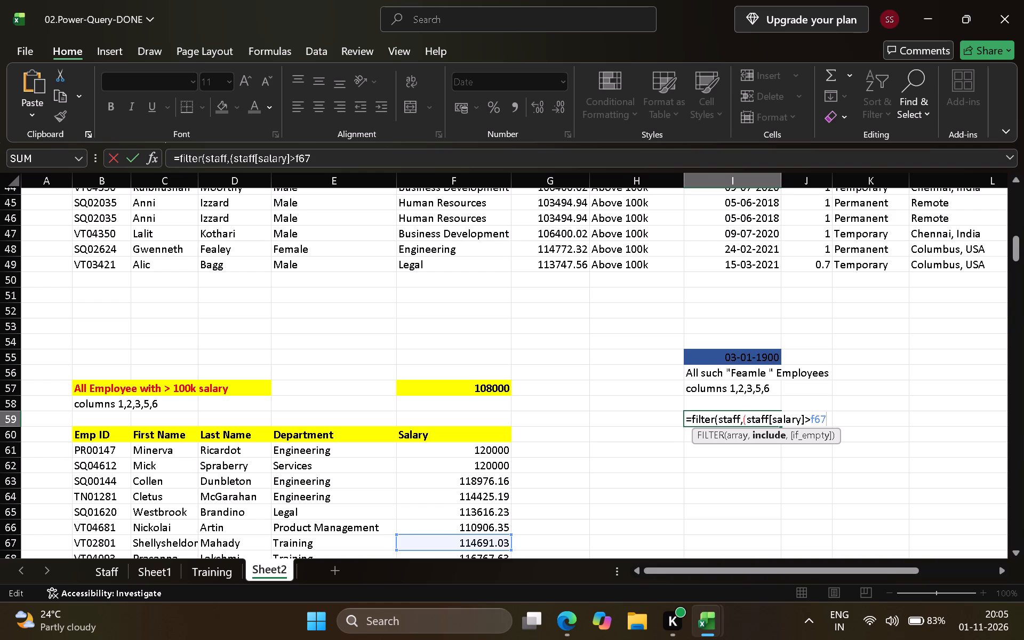
{"action": "key", "text": "shift+parenright"}
Multiply the salary condition in the I59 formula by a second parenthesised condition, beginning it as (staff[gender]=.
{"action": "key", "text": "shift+asterisk"}
{"action": "key", "text": "shift+parenleft"}
{"action": "type", "text": "staff"}
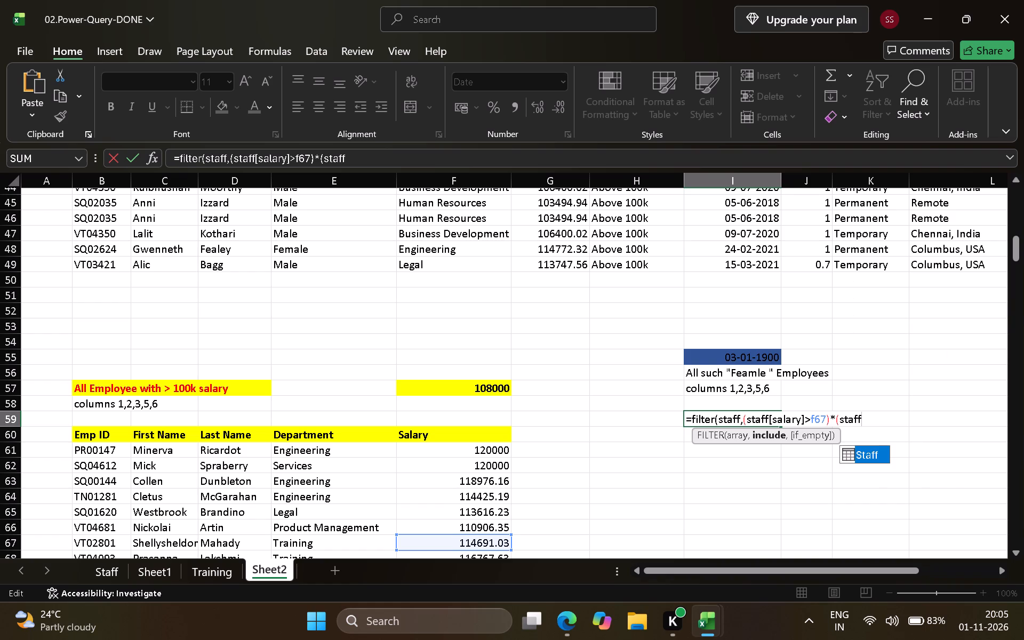
{"action": "key", "text": "bracketleft"}
{"action": "type", "text": "gemder"}
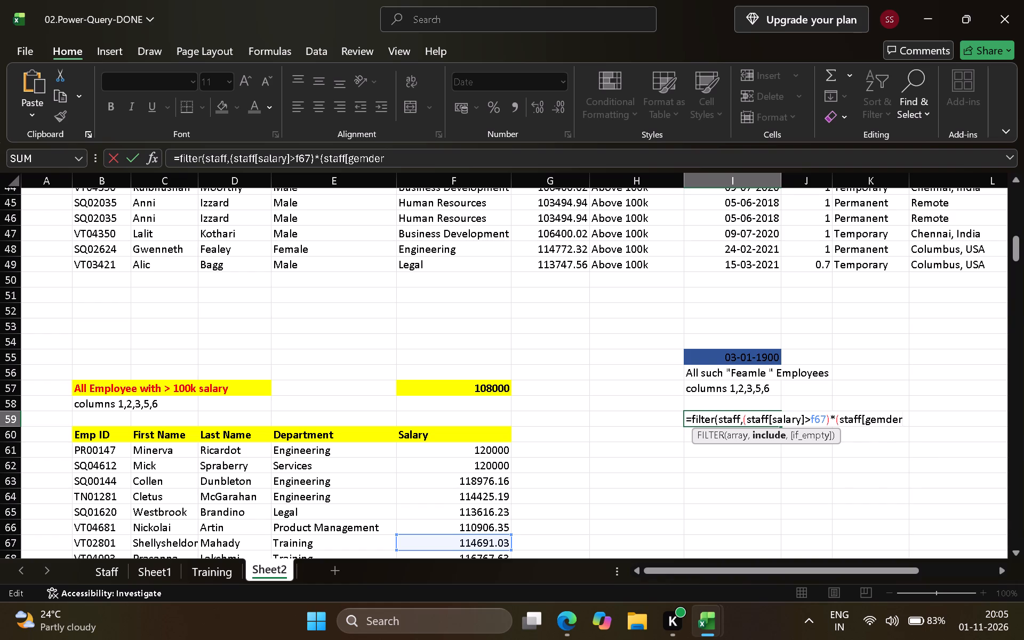
{"action": "key", "text": "BackSpace"}
{"action": "key", "text": "BackSpace"}
{"action": "key", "text": "BackSpace"}
{"action": "key", "text": "BackSpace"}
{"action": "key", "text": "BackSpace"}
{"action": "type", "text": "ender"}
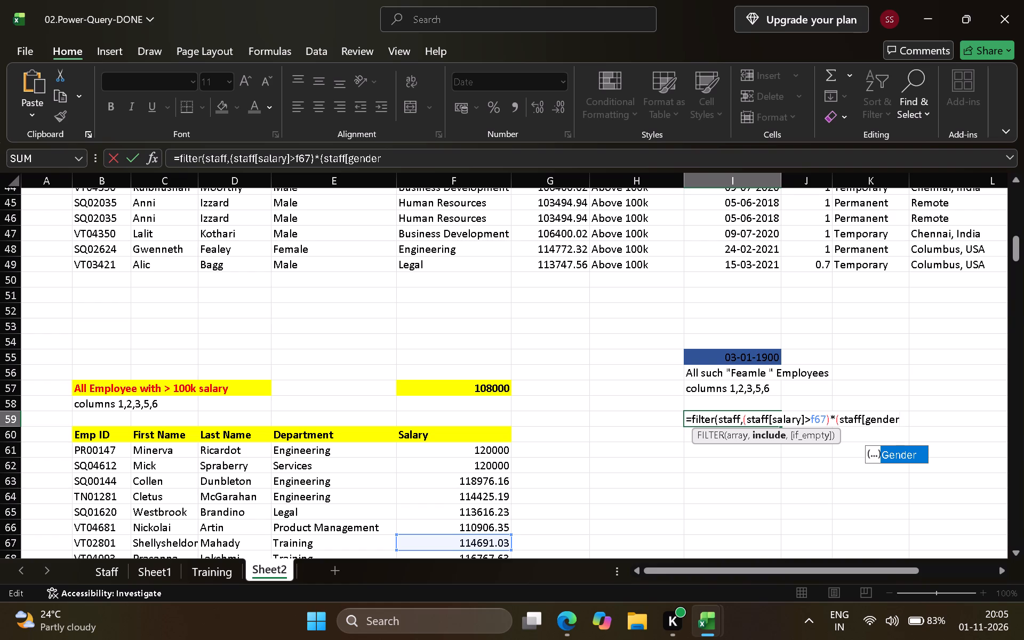
{"action": "key", "text": "bracketright"}
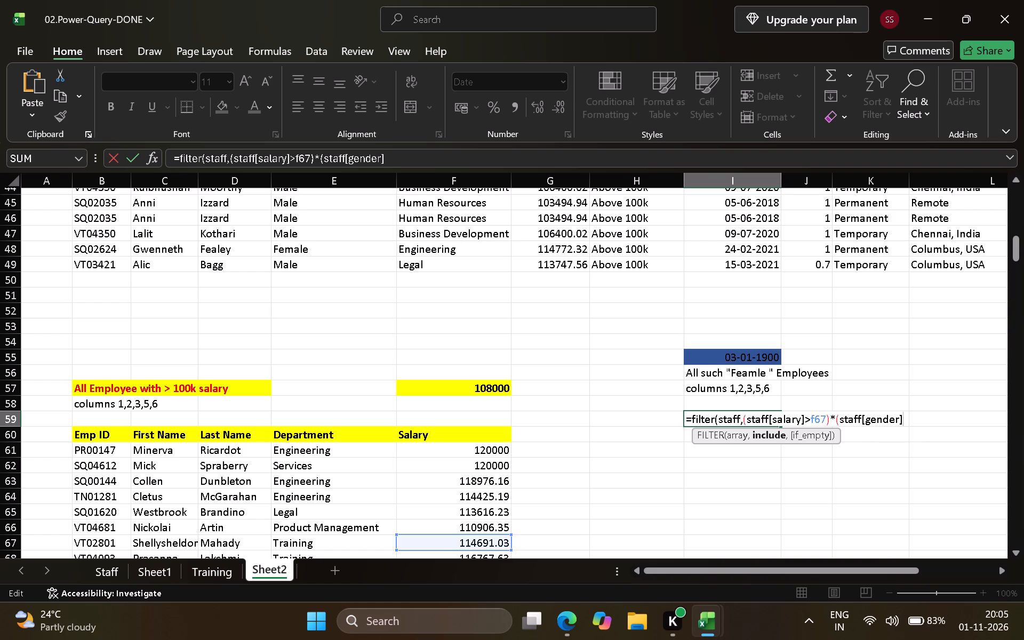
{"action": "key", "text": "equal"}
Add "female' as the gender value in the I59 formula, close both parentheses and try to commit the formula.
{"action": "key", "text": "shift+quotedbl"}
{"action": "type", "text": "femke"}
{"action": "key", "text": "BackSpace"}
{"action": "key", "text": "BackSpace"}
{"action": "type", "text": "ale"}
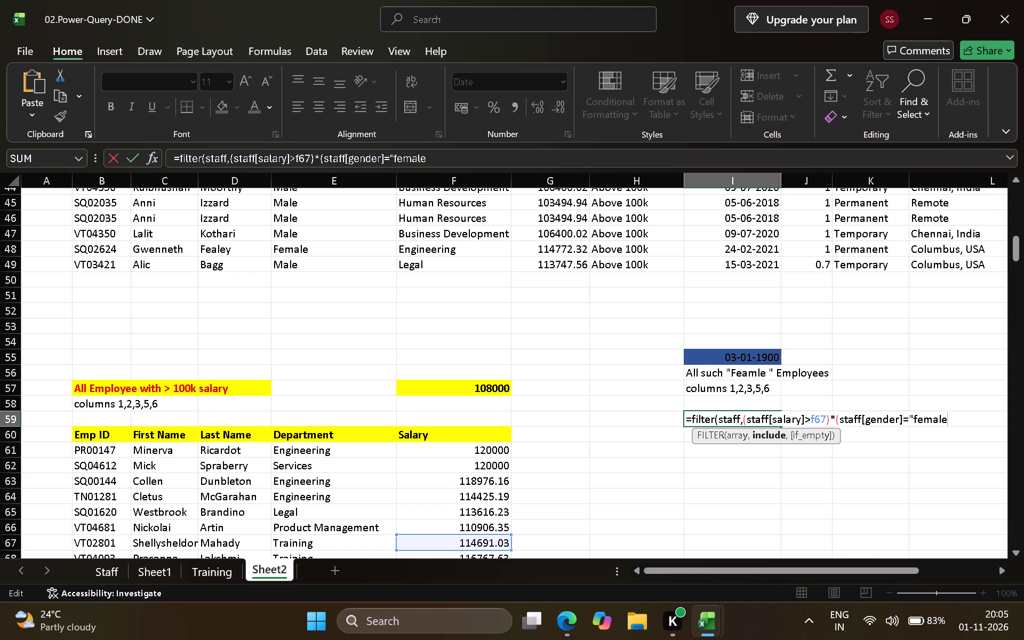
{"action": "key", "text": "apostrophe"}
{"action": "type", "text": "))"}
{"action": "key", "text": "Return"}
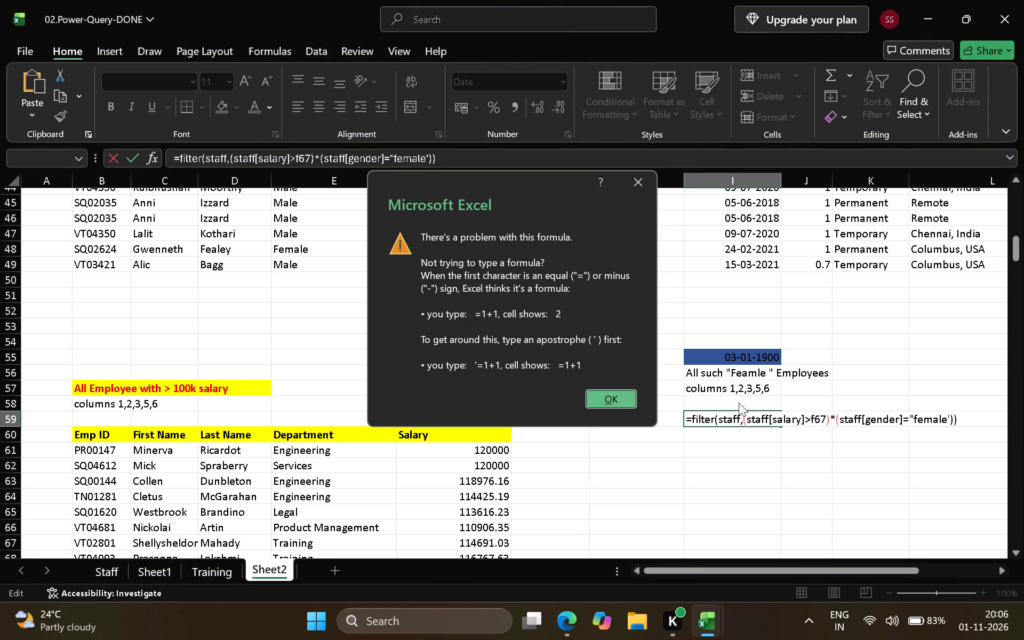
{"action": "left_click", "coordinate": [622, 401]}
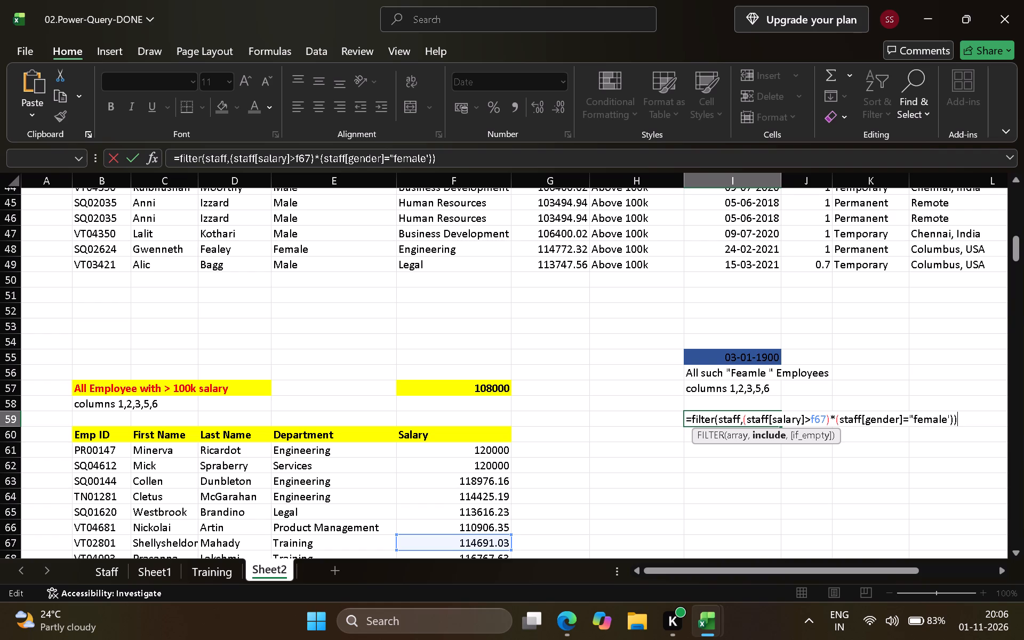
Correct the closing quote after female to a double quote in the I59 formula, close both parentheses again and commit it.
{"action": "left_click", "coordinate": [935, 420]}
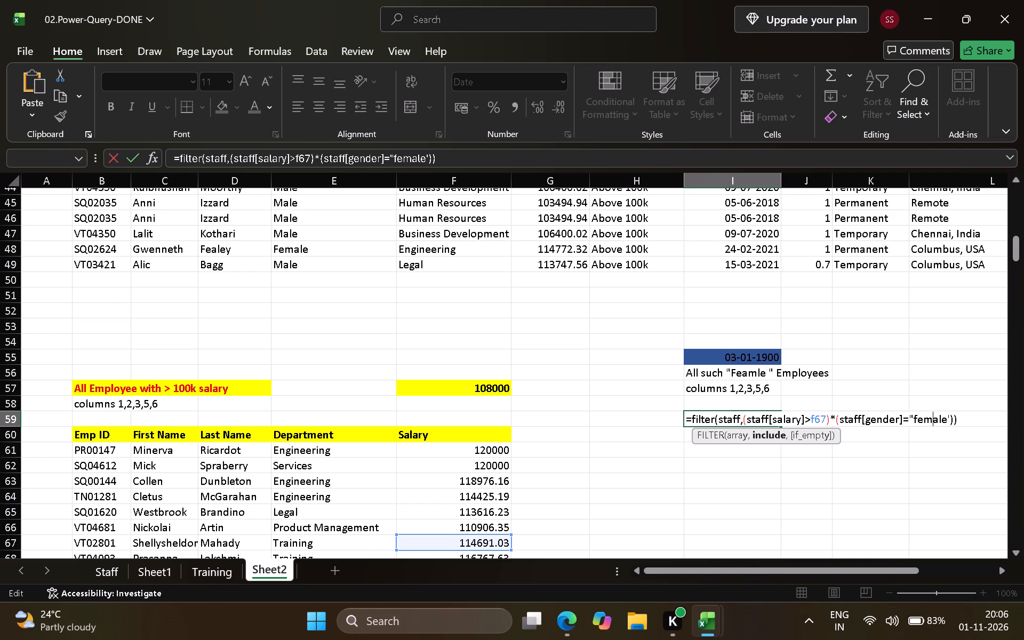
{"action": "left_click", "coordinate": [950, 421]}
{"action": "left_click", "coordinate": [913, 421]}
{"action": "left_click", "coordinate": [839, 418]}
{"action": "left_click_drag", "start_coordinate": [945, 417], "coordinate": [950, 417]}
{"action": "left_click", "coordinate": [950, 417]}
{"action": "left_click", "coordinate": [958, 417]}
{"action": "key", "text": "BackSpace"}
{"action": "key", "text": "BackSpace"}
{"action": "key", "text": "BackSpace"}
{"action": "key", "text": "shift+quotedbl"}
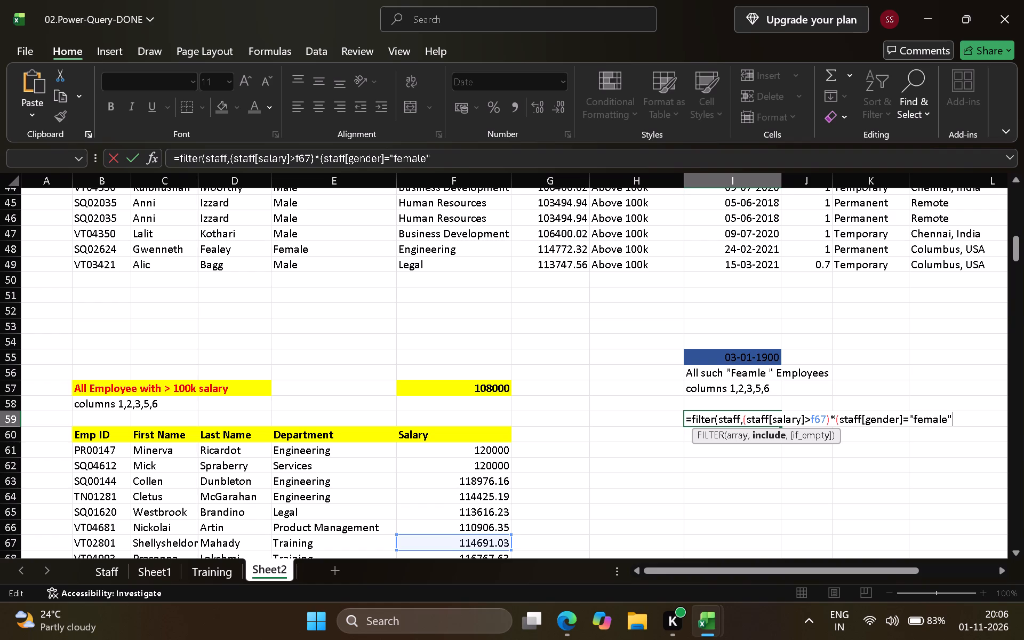
{"action": "key", "text": "shift+parenright"}
{"action": "key", "text": "shift+parenright"}
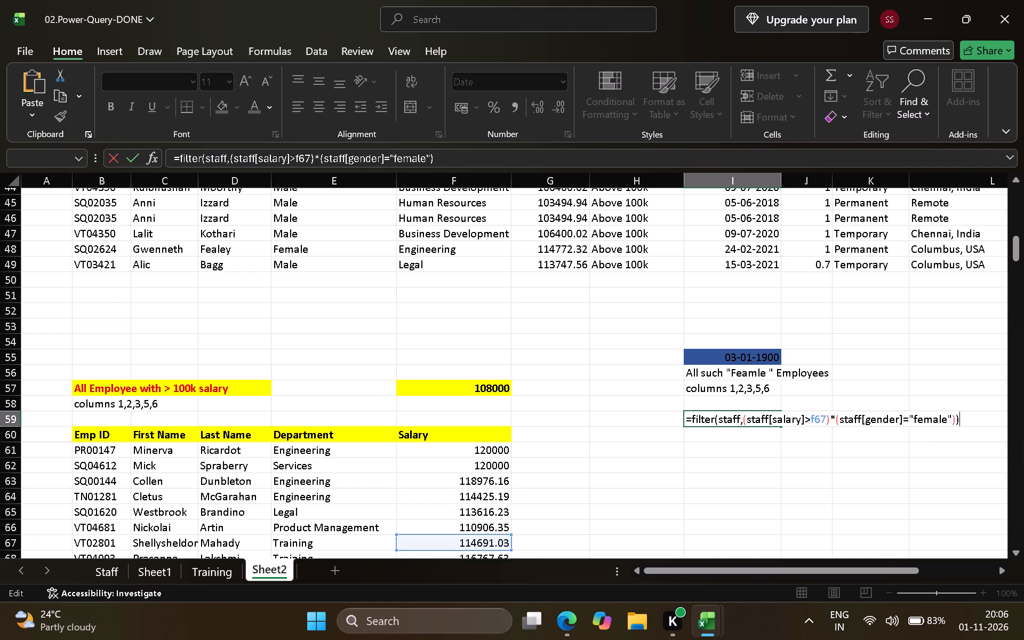
{"action": "key", "text": "Return"}
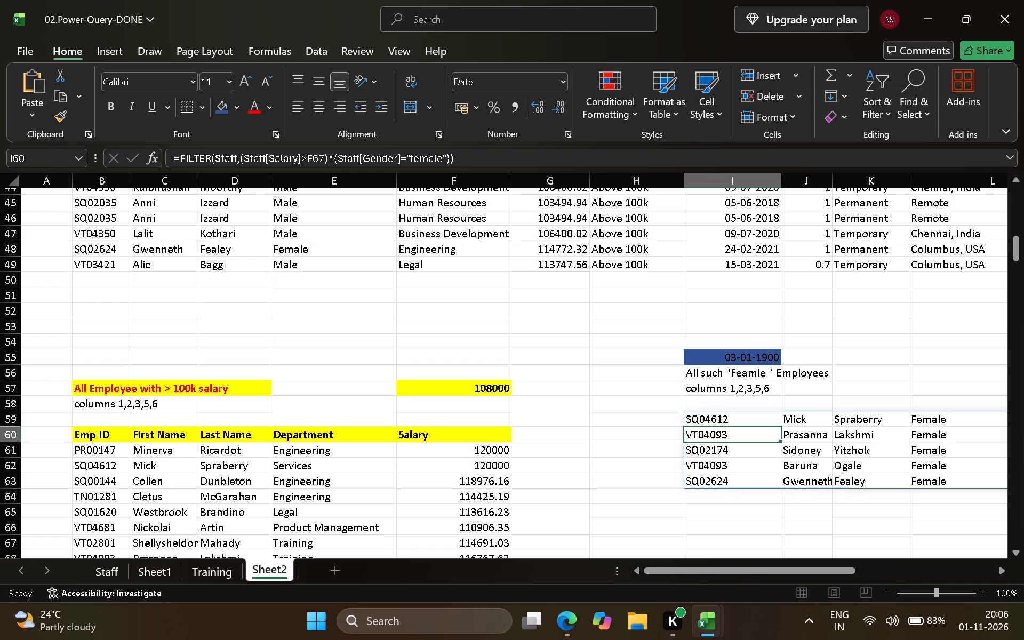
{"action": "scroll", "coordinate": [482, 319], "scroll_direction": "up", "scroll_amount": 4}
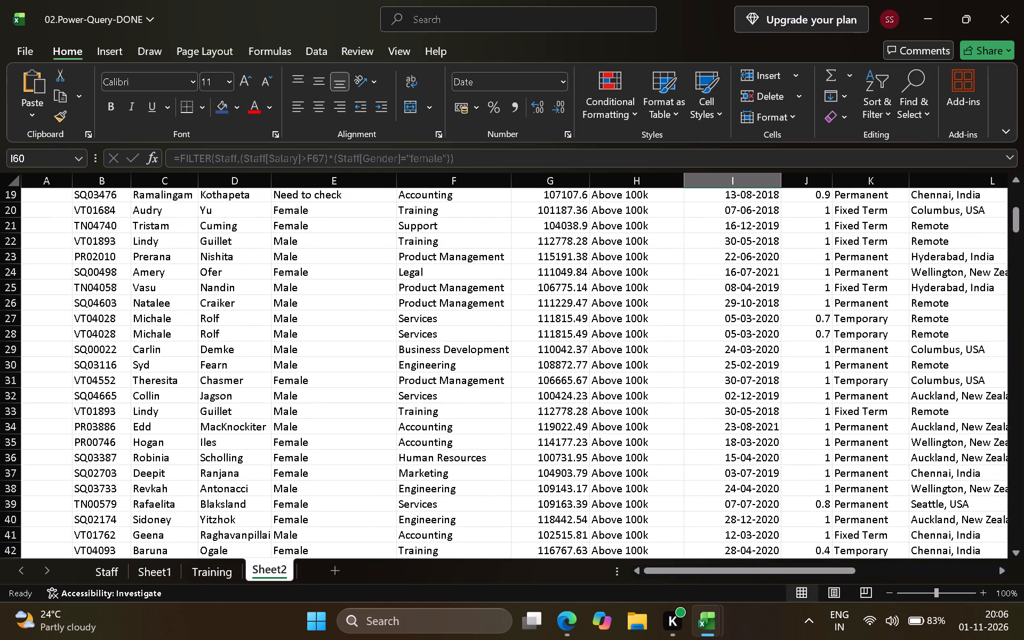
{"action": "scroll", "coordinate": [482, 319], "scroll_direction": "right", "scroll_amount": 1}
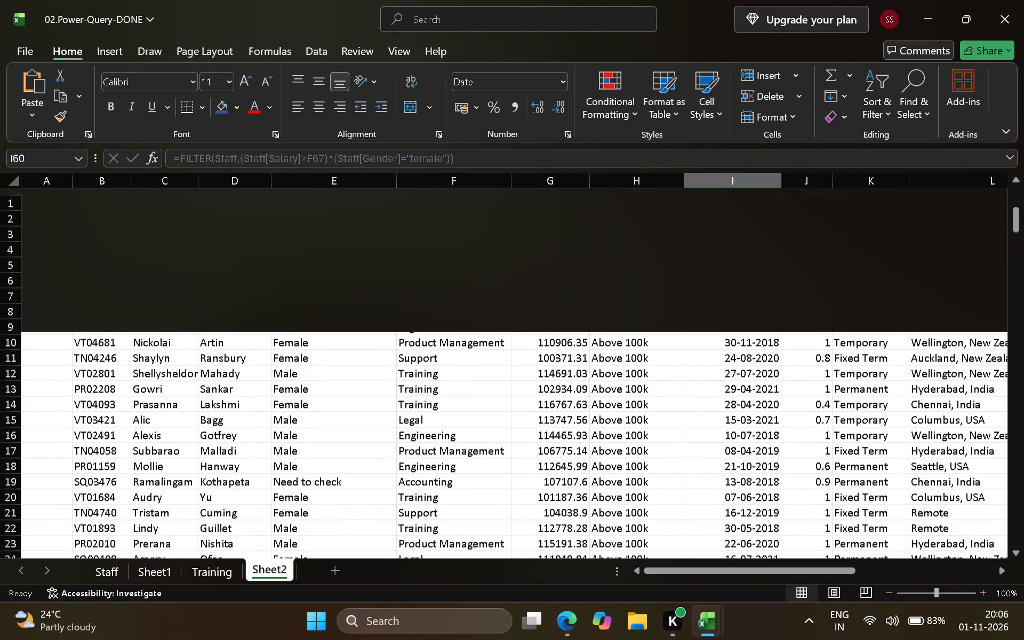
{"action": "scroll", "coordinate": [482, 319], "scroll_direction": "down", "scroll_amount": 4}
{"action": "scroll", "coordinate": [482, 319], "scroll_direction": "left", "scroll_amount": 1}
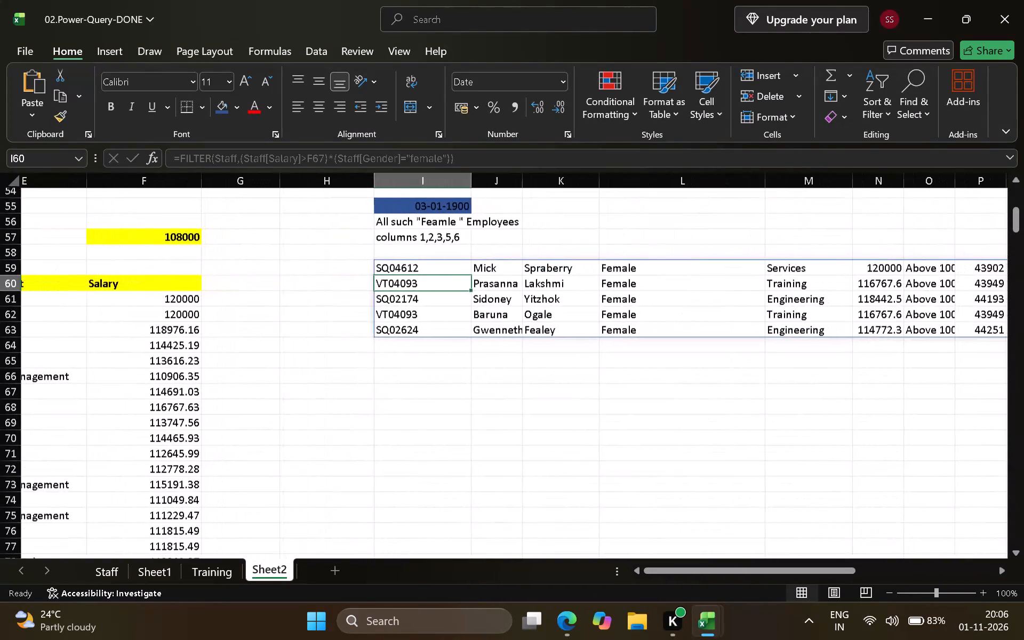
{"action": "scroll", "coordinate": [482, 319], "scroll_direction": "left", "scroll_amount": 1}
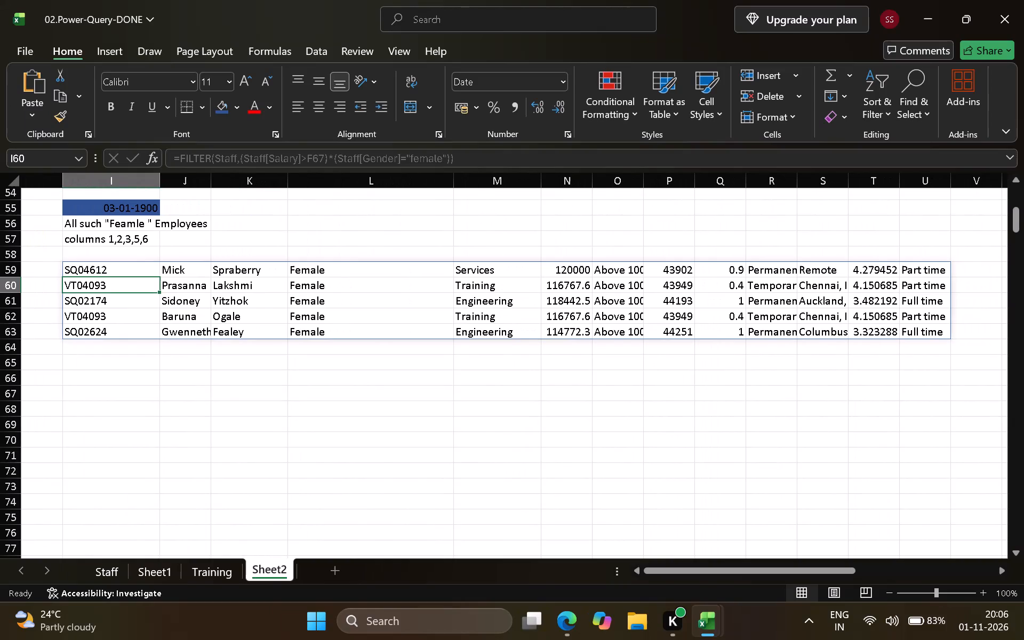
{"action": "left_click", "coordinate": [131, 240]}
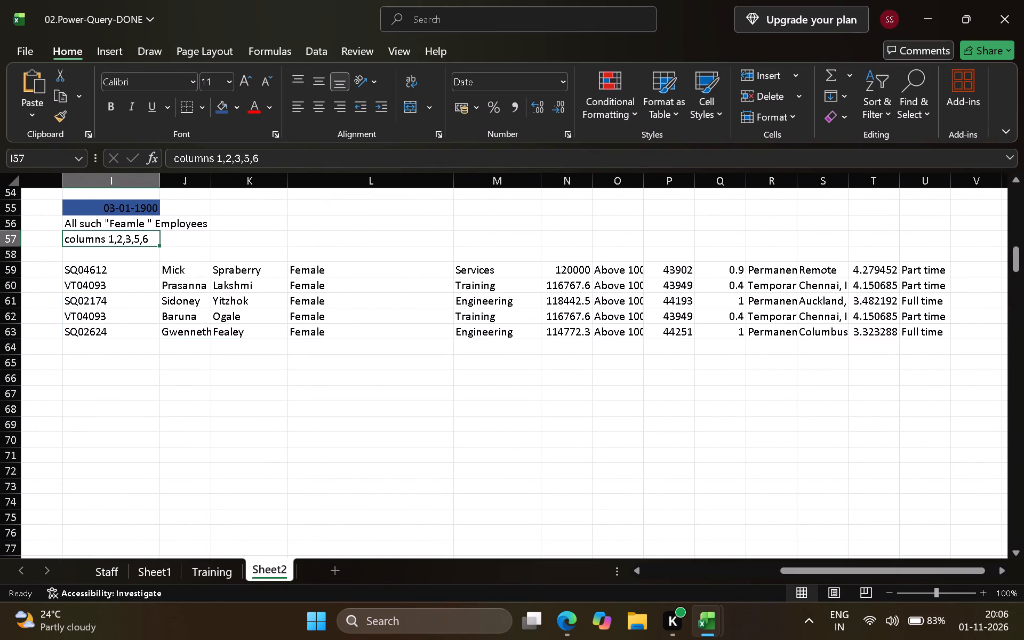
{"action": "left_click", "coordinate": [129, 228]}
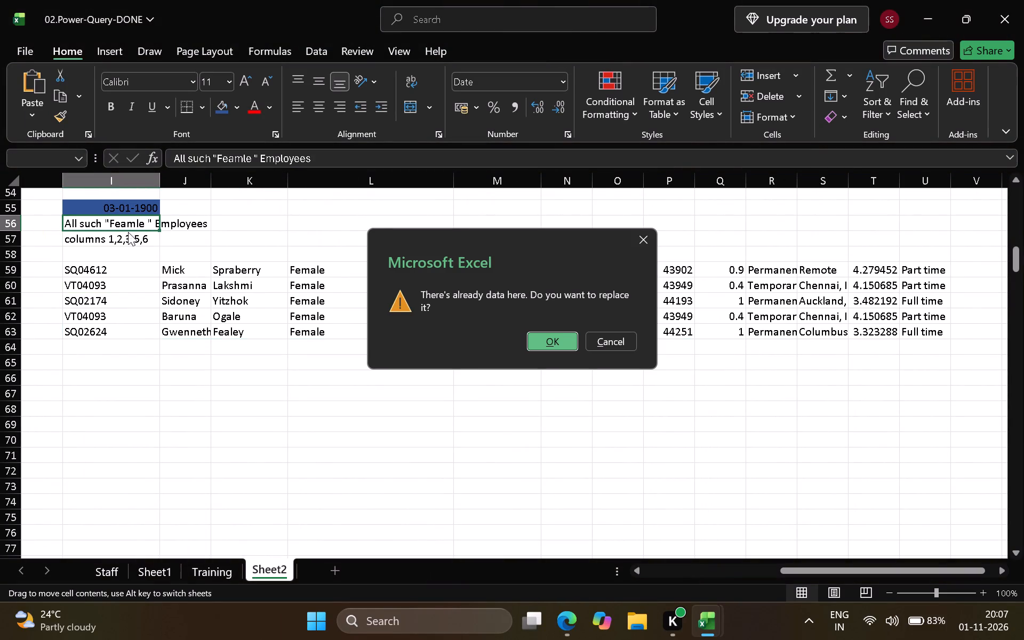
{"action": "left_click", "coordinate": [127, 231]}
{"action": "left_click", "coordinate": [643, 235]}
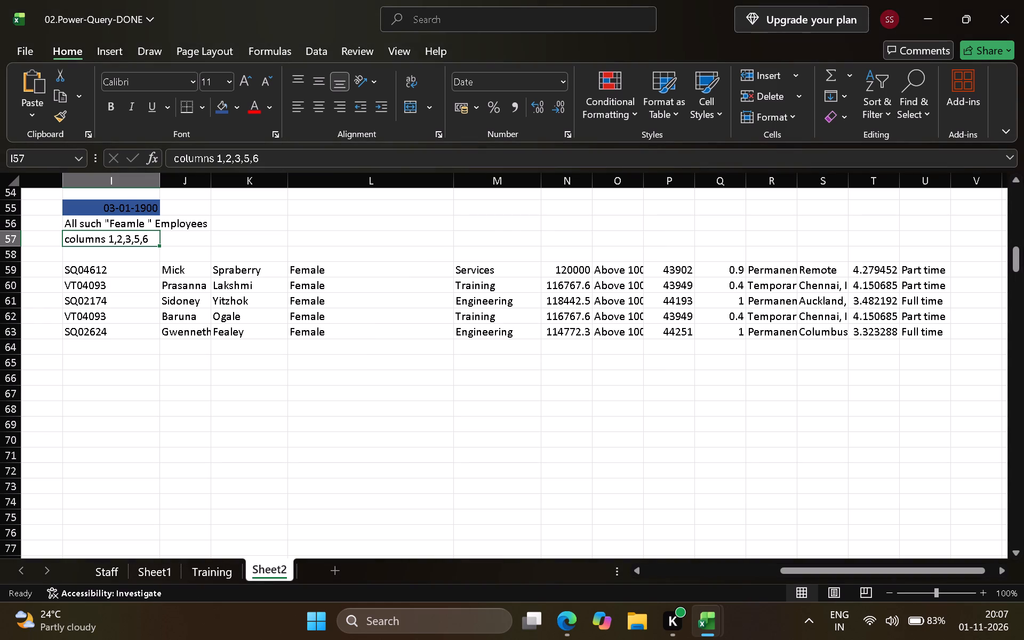
Insert 4 into the column note in cell I57 so that it reads columns 1,2,3,4,5,6.
{"action": "left_click", "coordinate": [131, 237]}
{"action": "left_click", "coordinate": [89, 236]}
{"action": "left_click", "coordinate": [111, 237]}
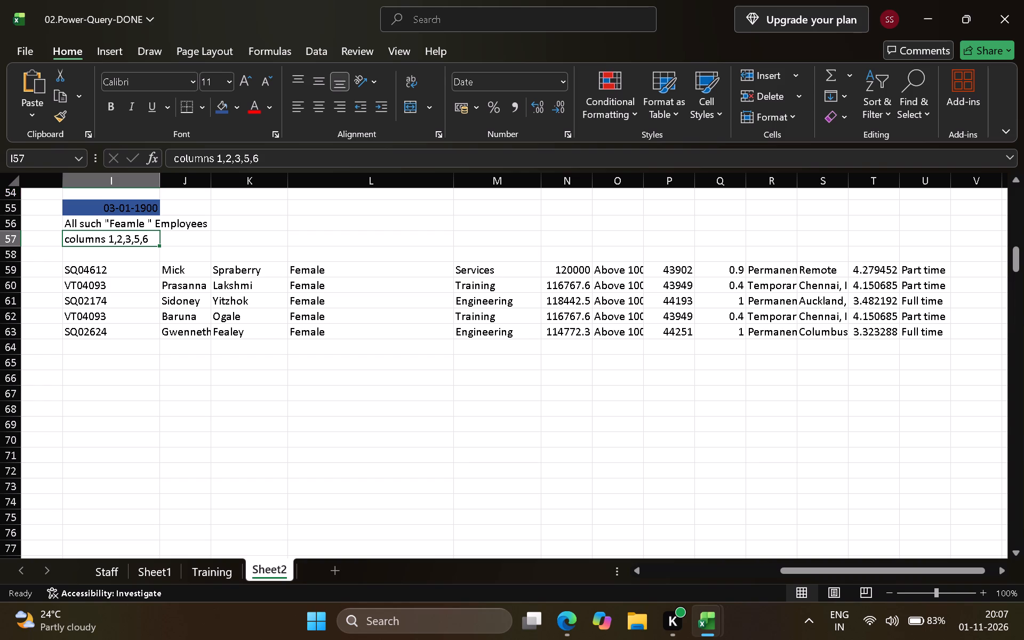
{"action": "left_click", "coordinate": [126, 241]}
{"action": "triple_click", "coordinate": [130, 241]}
{"action": "left_click", "coordinate": [130, 241]}
{"action": "left_click", "coordinate": [127, 239]}
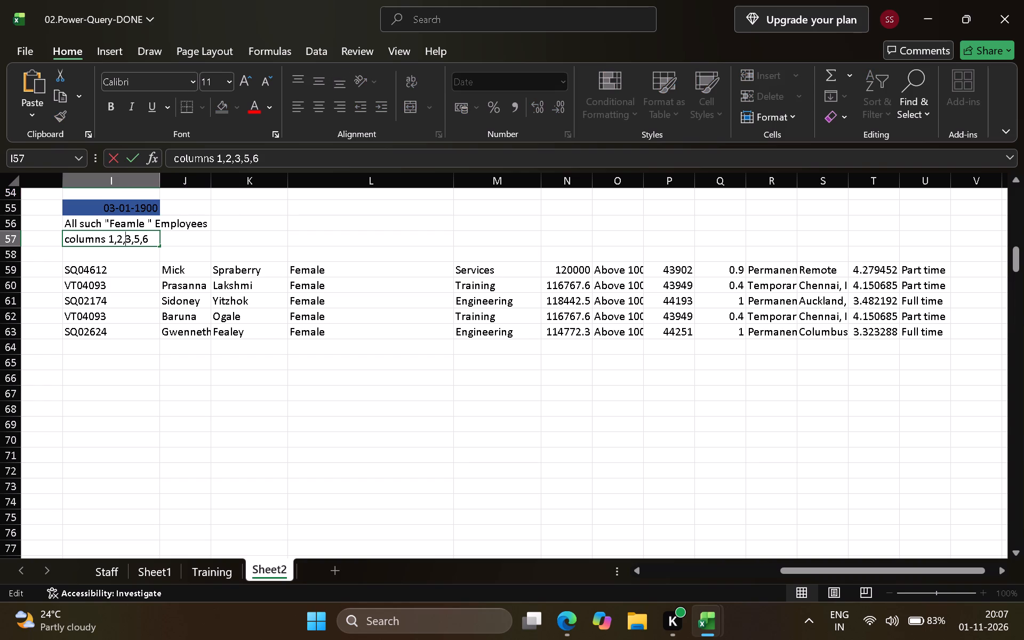
{"action": "left_click", "coordinate": [129, 239]}
{"action": "left_click", "coordinate": [134, 238]}
{"action": "key", "text": "4"}
{"action": "key", "text": "comma"}
{"action": "key", "text": "Return"}
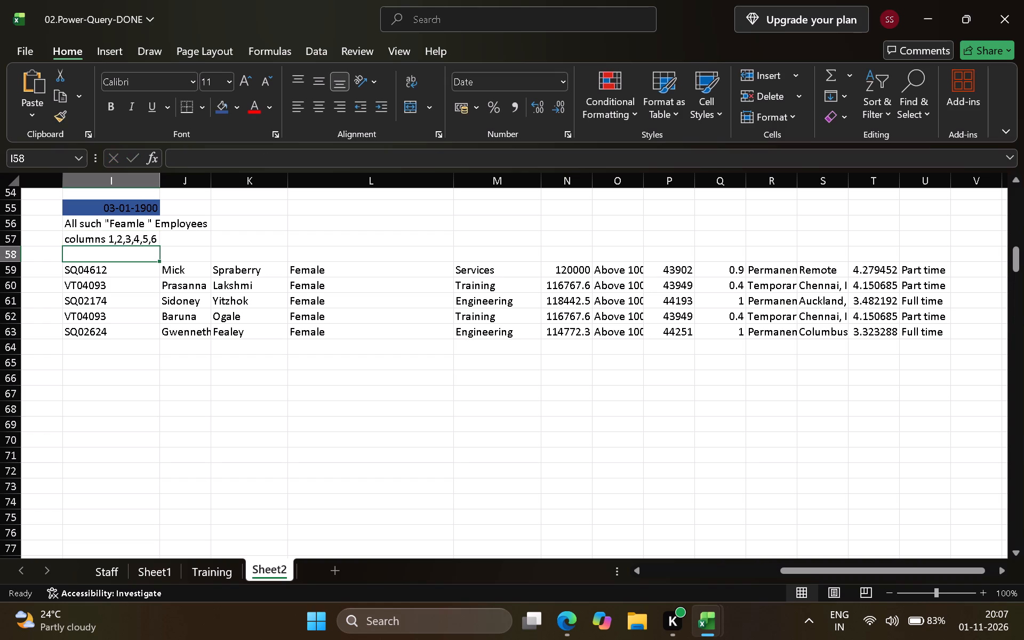
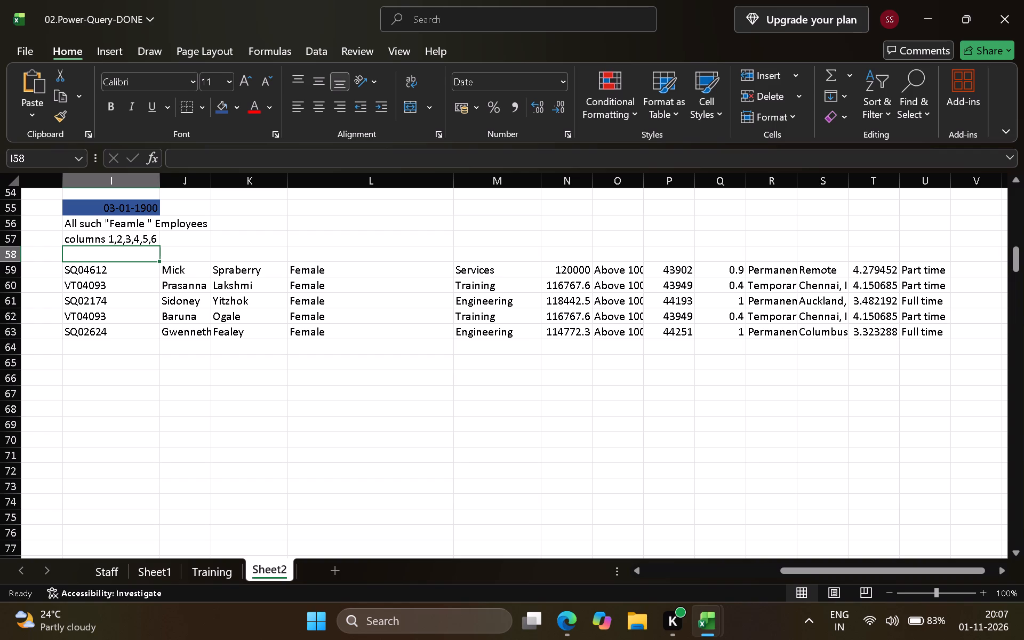
Reopen the I59 formula and begin a column-range specifier directly after the Staff array argument, entering it as [[Empid];.
{"action": "double_click", "coordinate": [99, 272]}
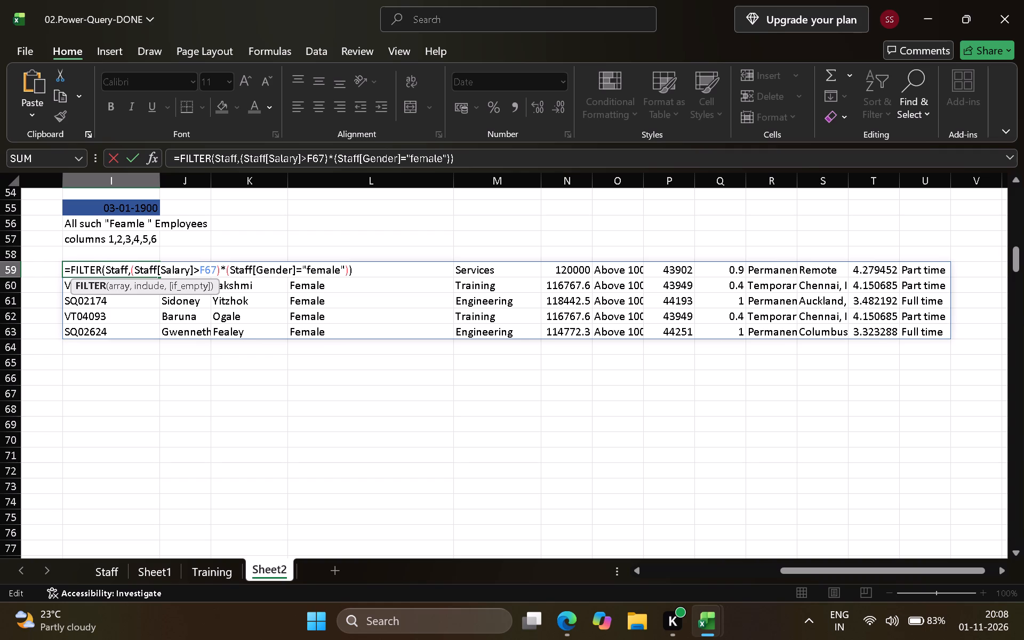
{"action": "left_click", "coordinate": [126, 268]}
{"action": "key", "text": "bracketleft"}
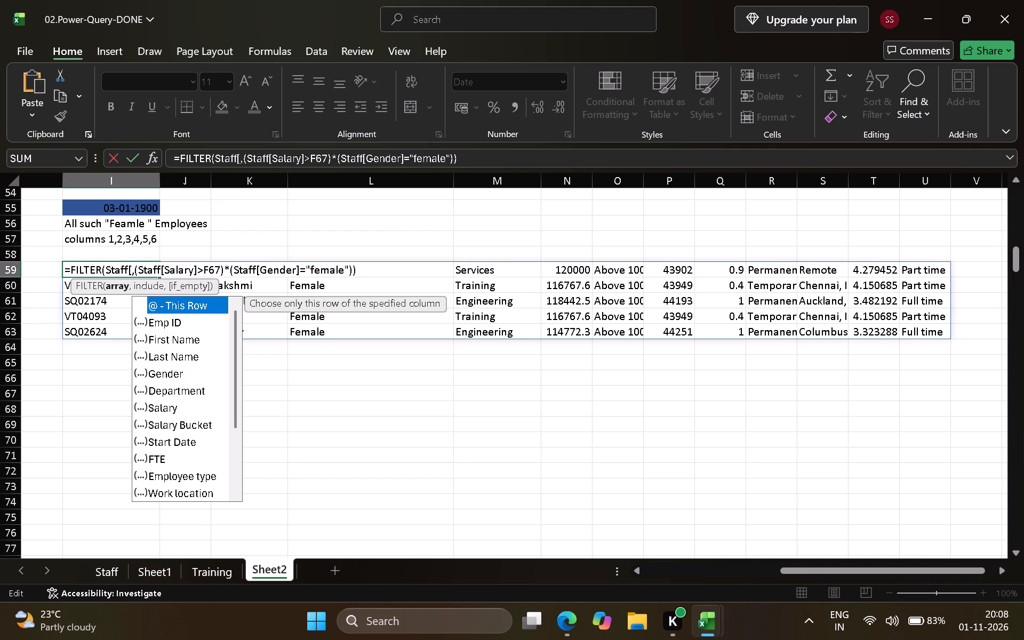
{"action": "key", "text": "bracketleft"}
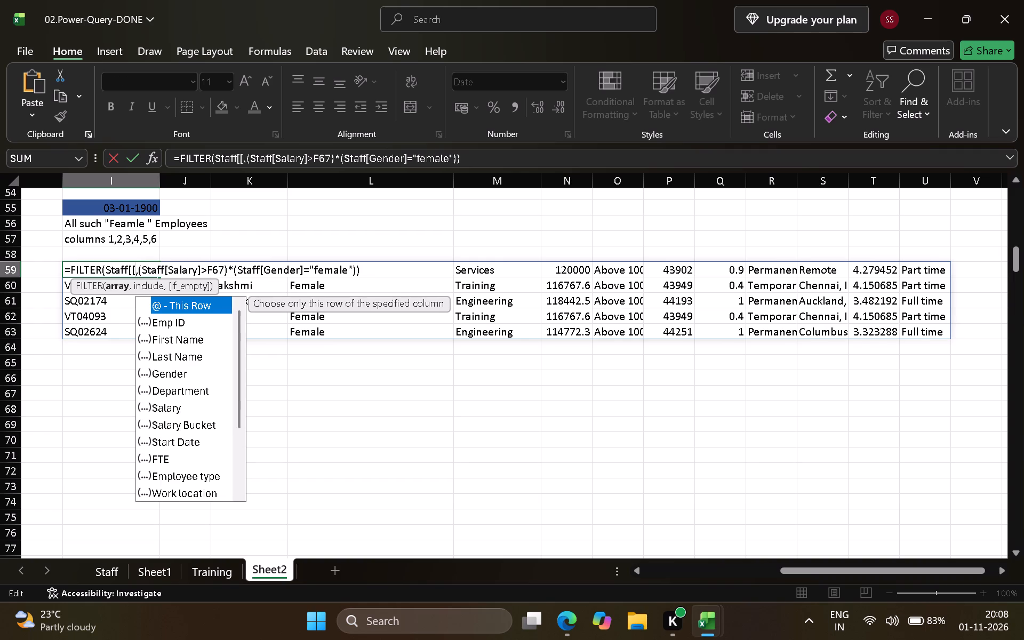
{"action": "key", "text": "e"}
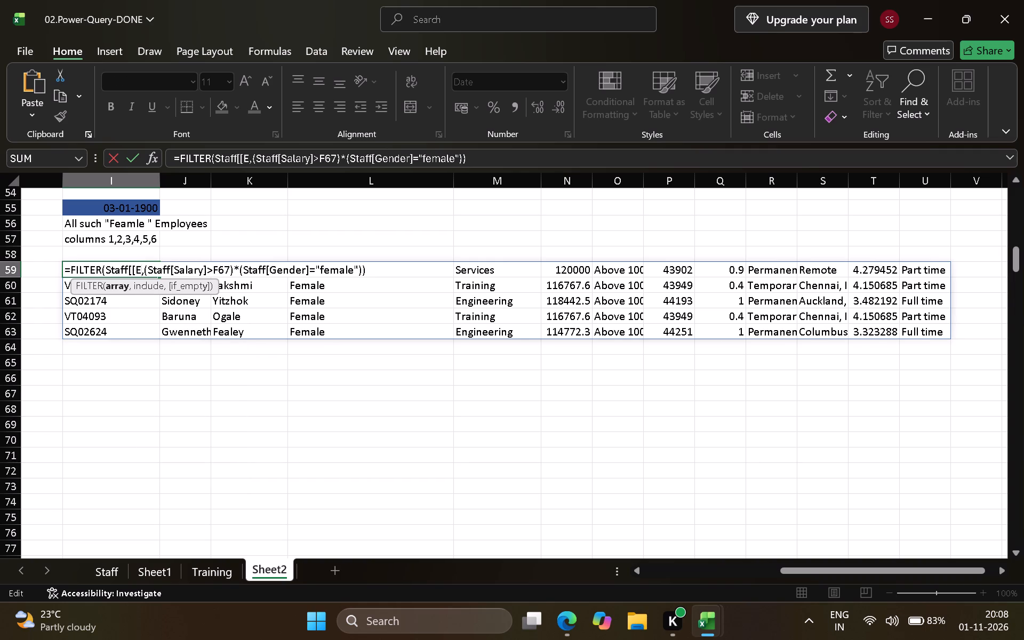
{"action": "type", "text": "mp"}
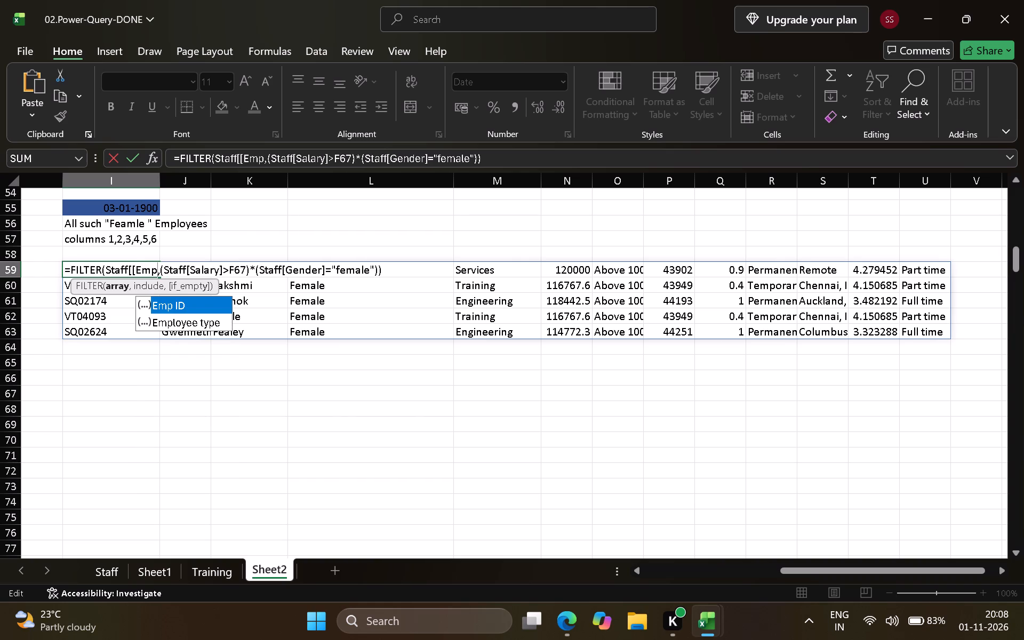
{"action": "type", "text": "id"}
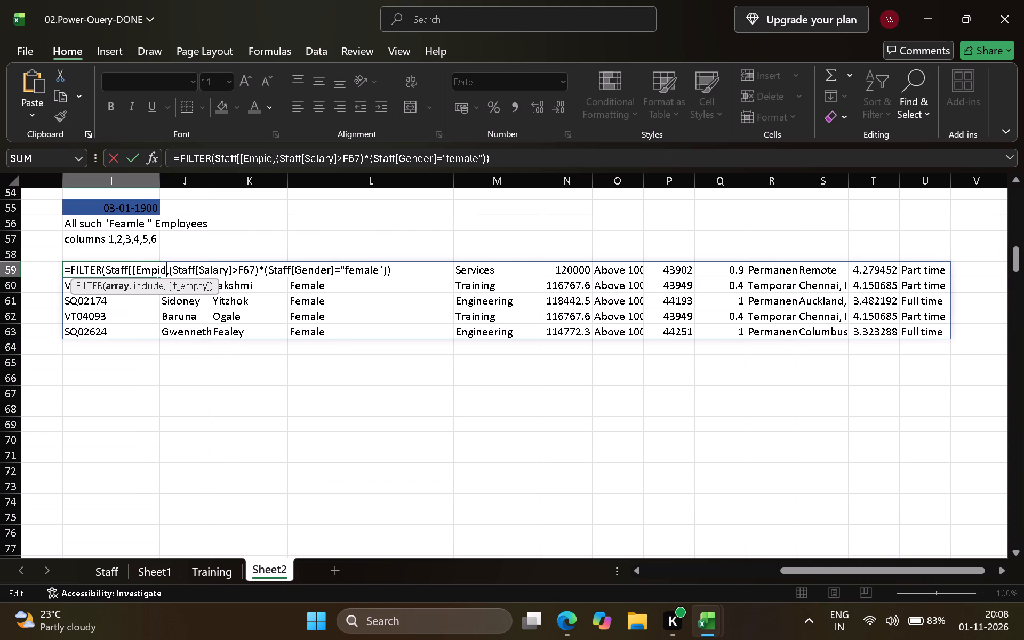
{"action": "key", "text": "bracketright"}
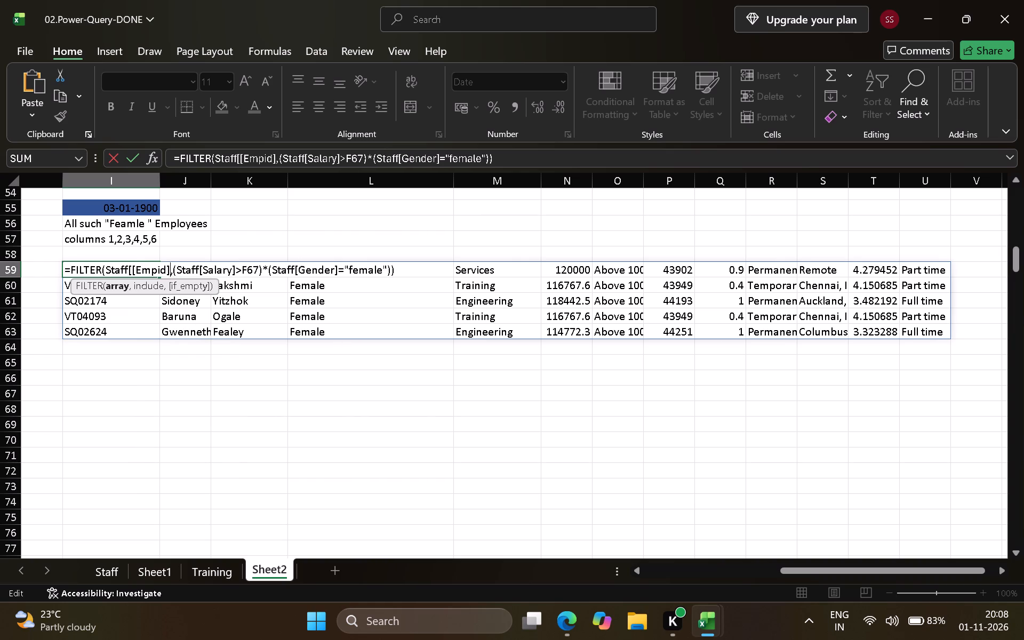
{"action": "key", "text": "semicolon"}
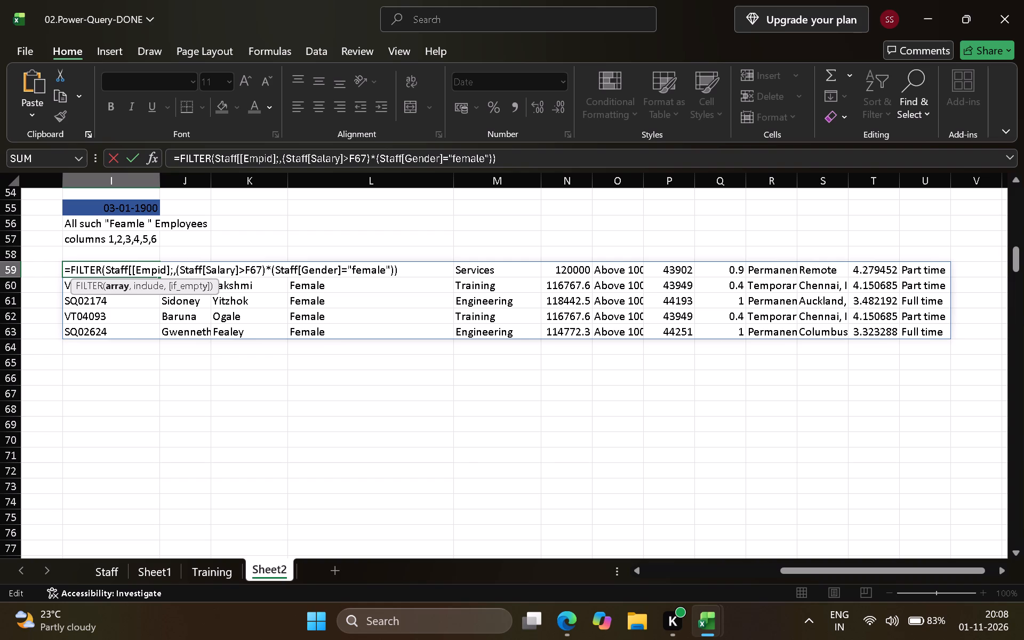
Insert a space in the column name of the I59 formula so that it reads Emp id.
{"action": "left_click", "coordinate": [153, 274]}
{"action": "left_click", "coordinate": [154, 274]}
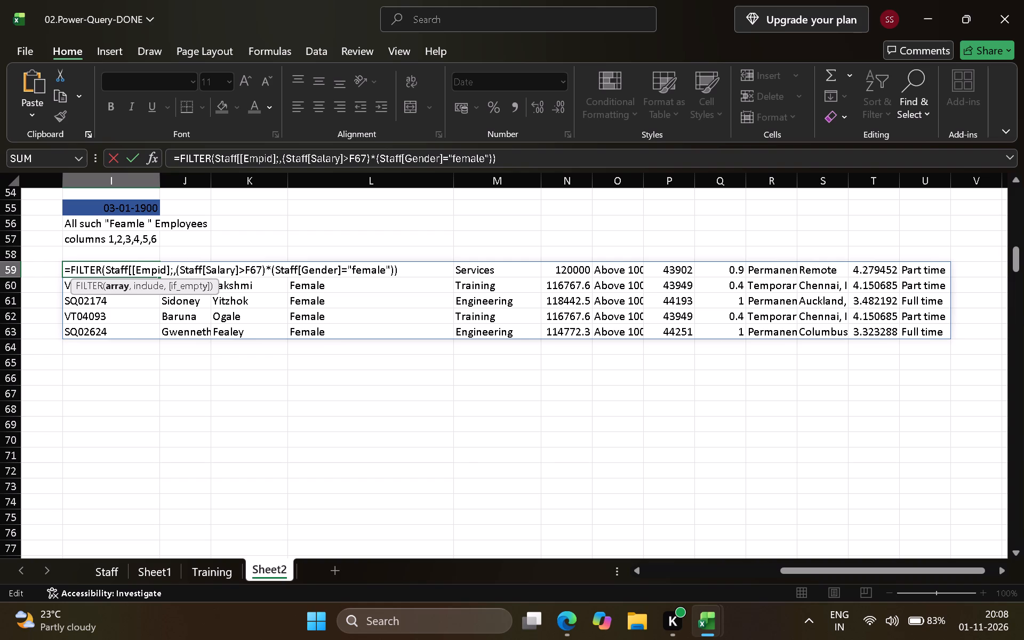
{"action": "left_click", "coordinate": [155, 265]}
{"action": "key", "text": "space"}
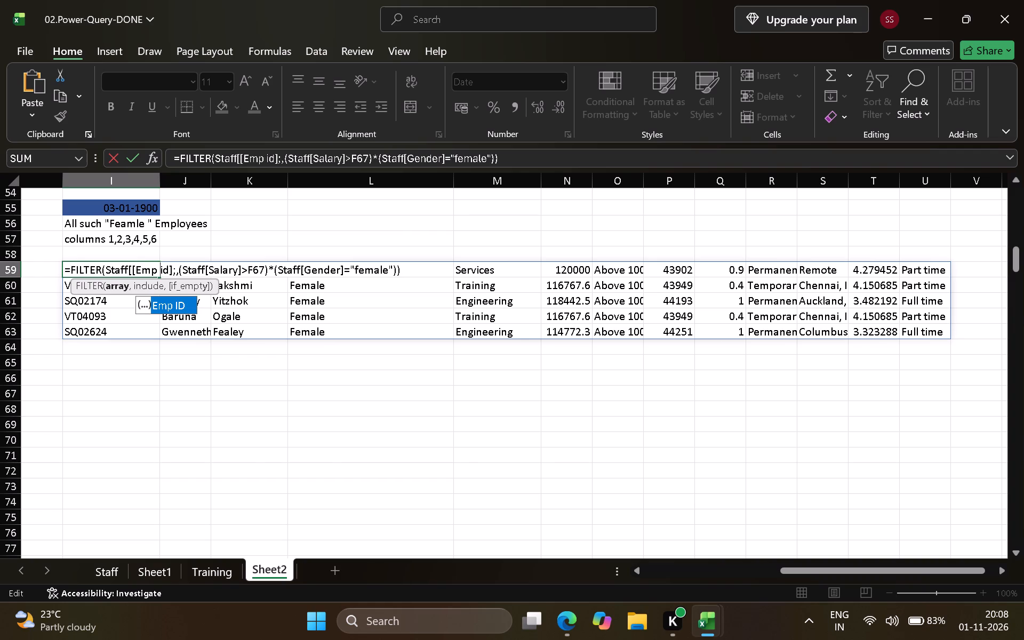
Replace the semicolon after the Emp id column name in the I59 formula with a colon and try to commit it.
{"action": "left_click", "coordinate": [173, 270]}
{"action": "left_click", "coordinate": [173, 270]}
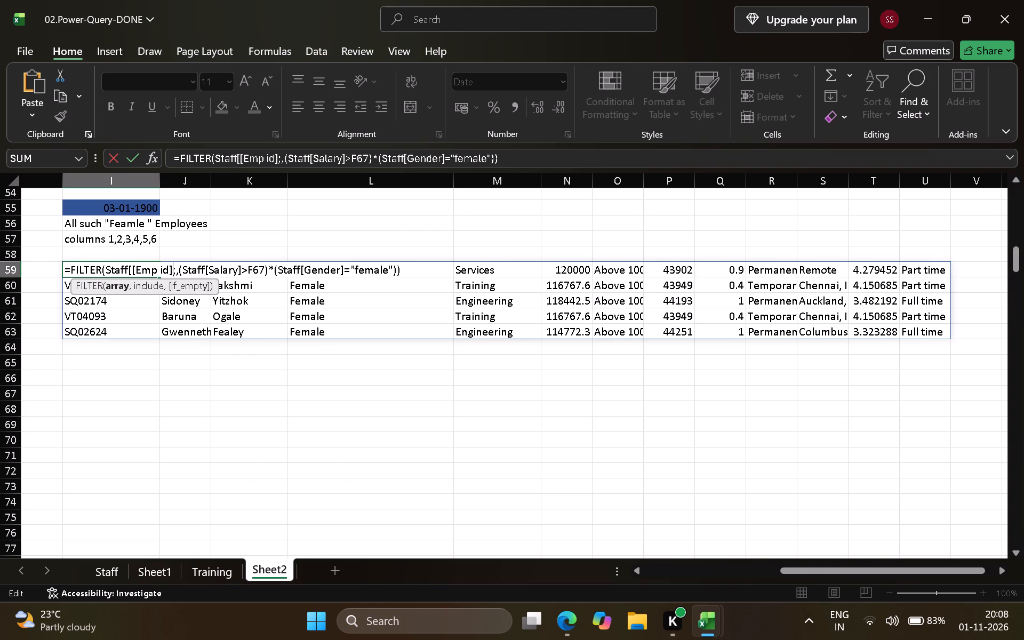
{"action": "double_click", "coordinate": [173, 270]}
{"action": "double_click", "coordinate": [173, 270]}
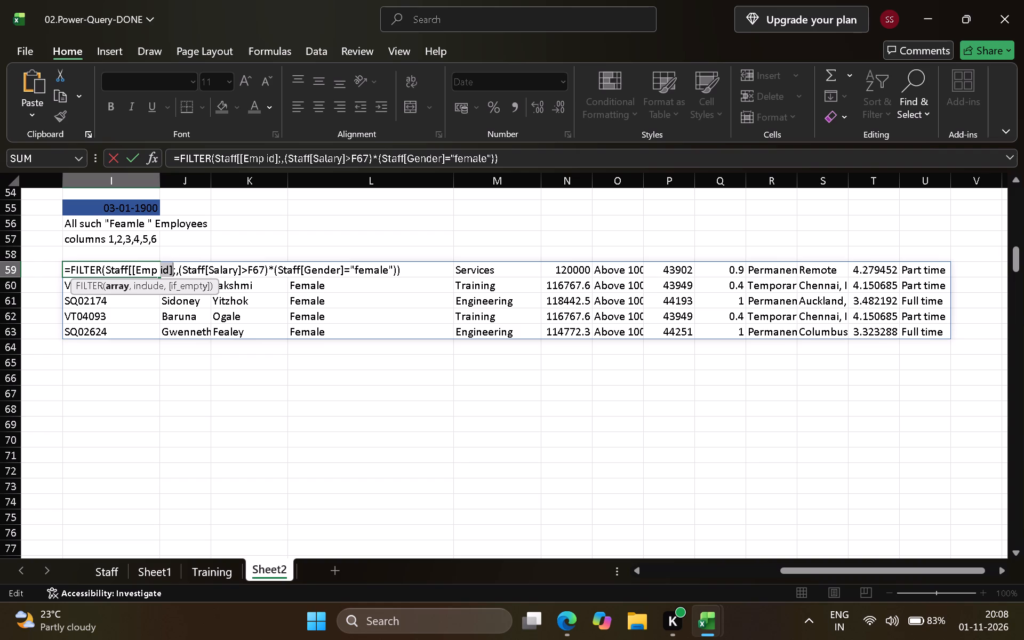
{"action": "left_click", "coordinate": [173, 270]}
{"action": "key", "text": "BackSpace"}
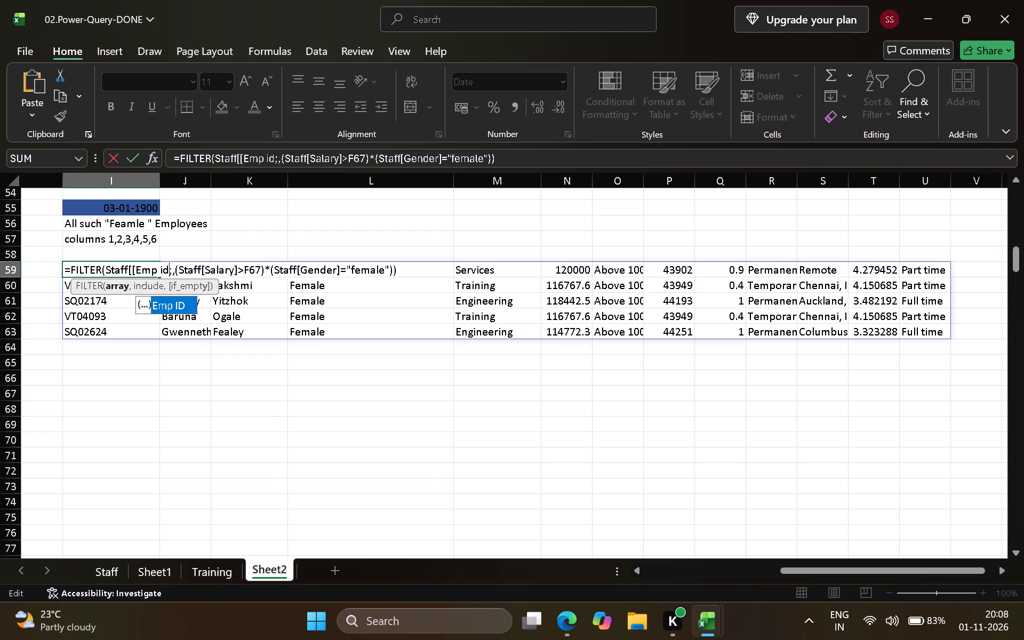
{"action": "key", "text": "bracketright"}
{"action": "left_click", "coordinate": [179, 267]}
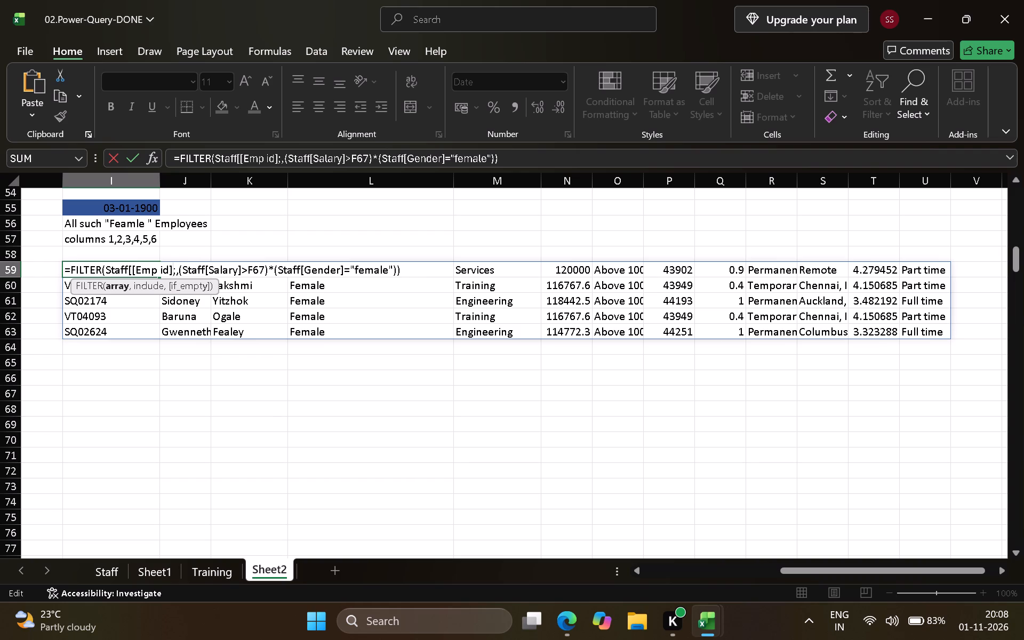
{"action": "left_click", "coordinate": [173, 267]}
{"action": "left_click", "coordinate": [177, 267]}
{"action": "key", "text": "BackSpace"}
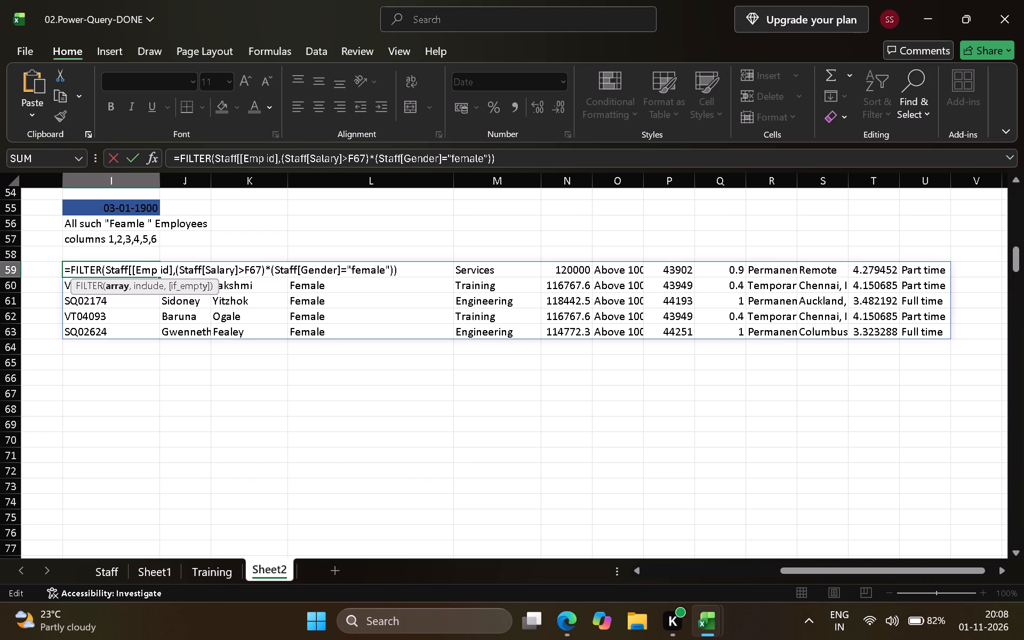
{"action": "key", "text": "shift+colon"}
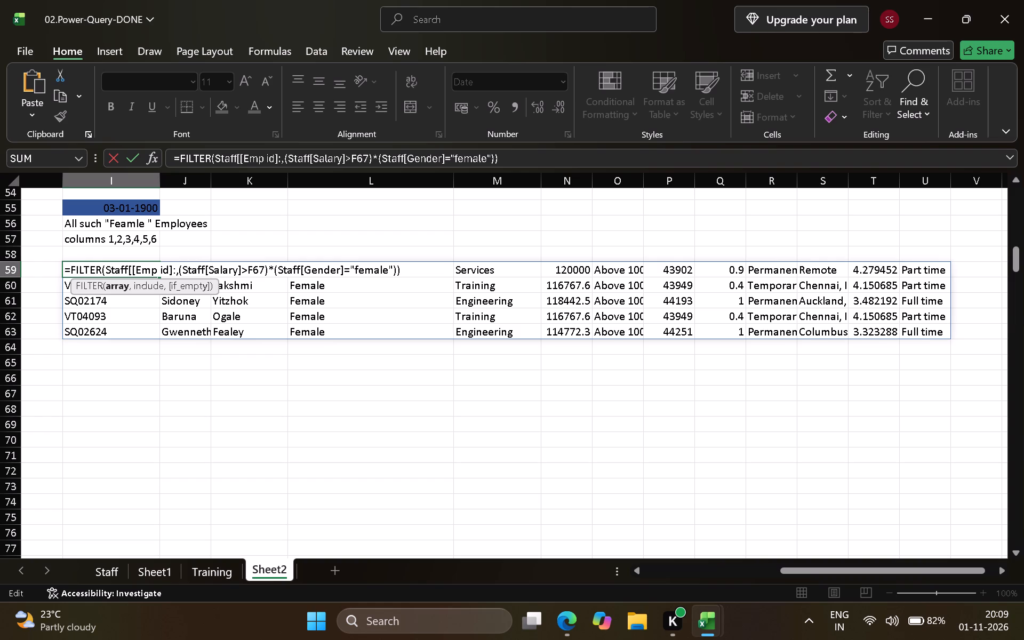
{"action": "key", "text": "Return"}
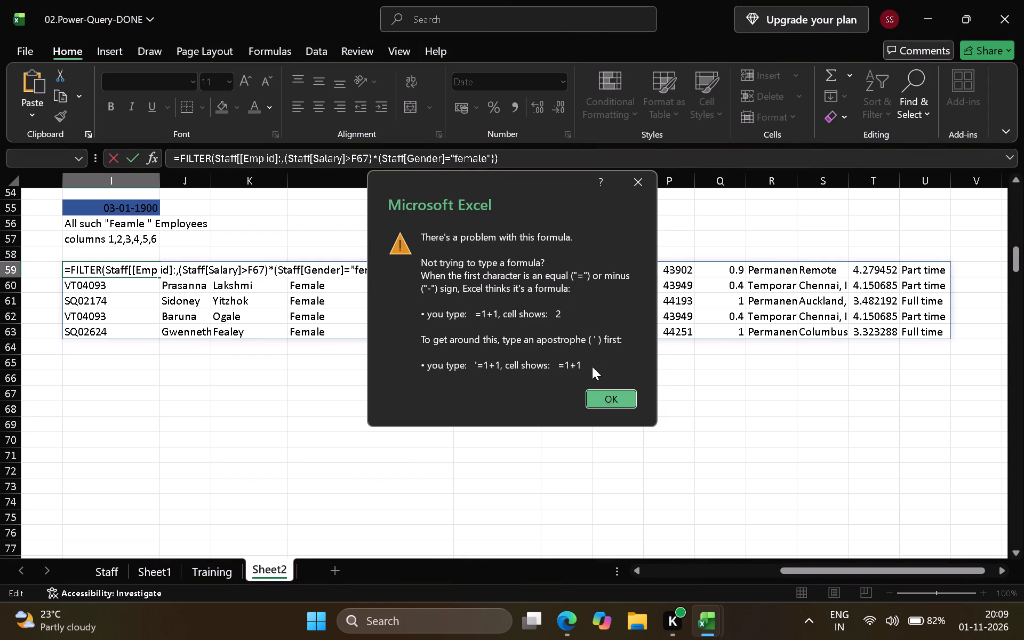
{"action": "left_click", "coordinate": [612, 399]}
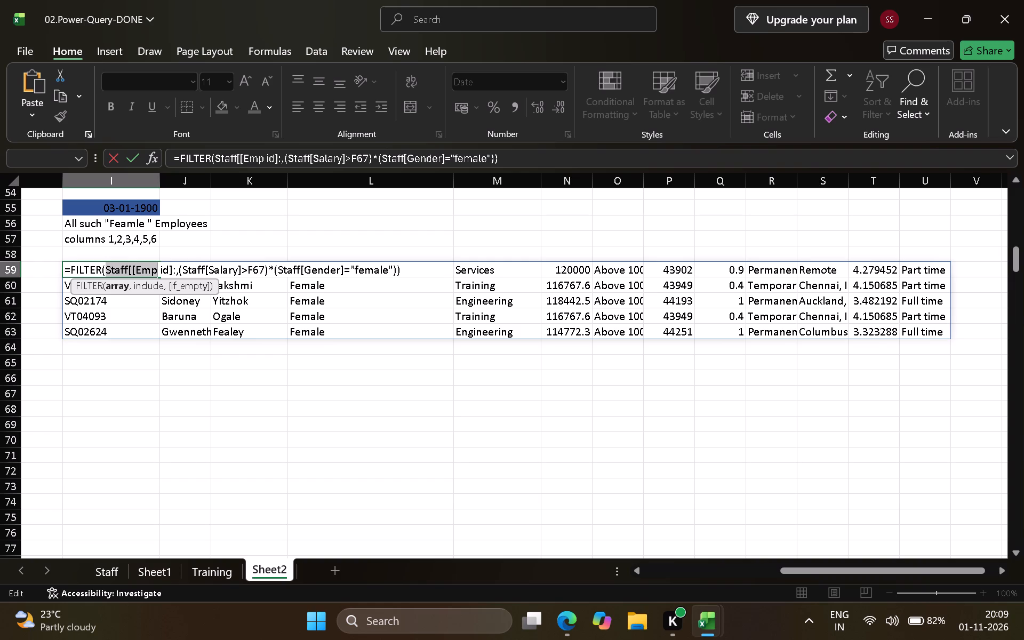
Re-enter the start of the Emp id column name as EMP in the I59 formula and try to commit it.
{"action": "left_click", "coordinate": [159, 271]}
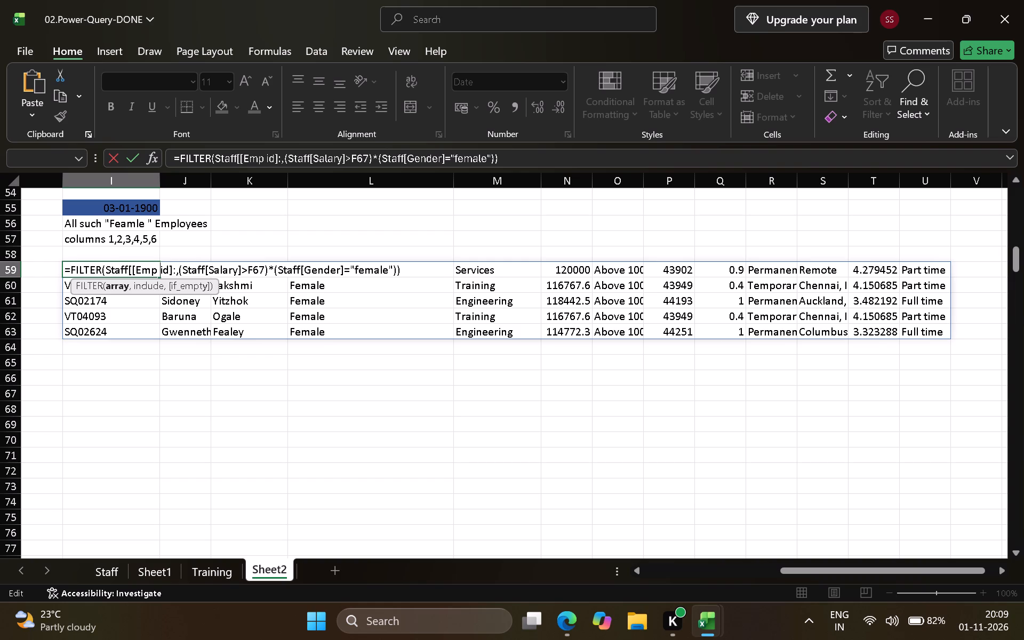
{"action": "left_click", "coordinate": [153, 271]}
{"action": "left_click", "coordinate": [156, 271]}
{"action": "key", "text": "backslash"}
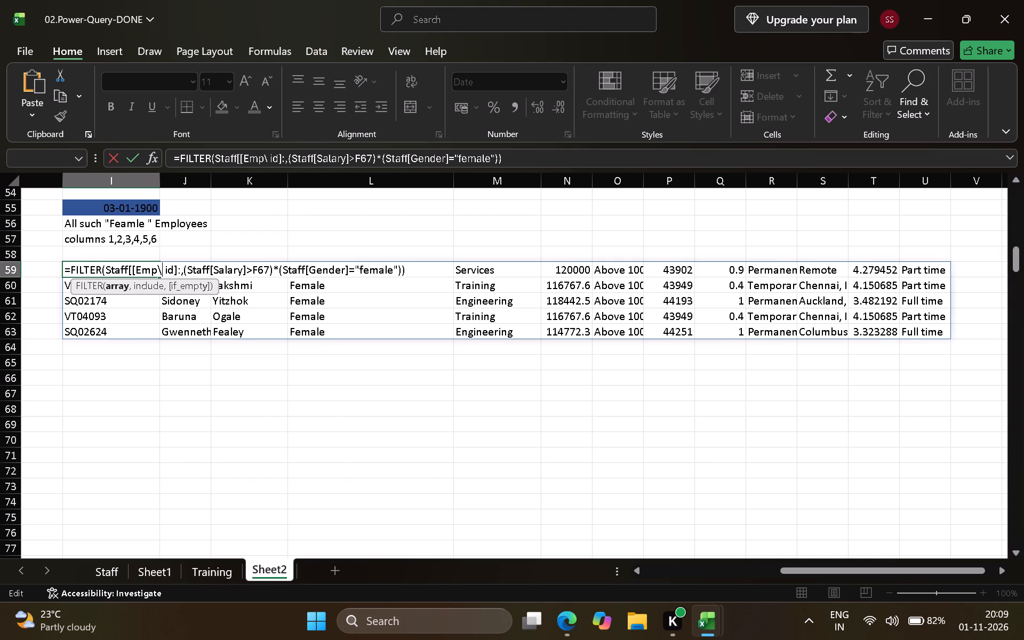
{"action": "key", "text": "BackSpace"}
{"action": "key", "text": "BackSpace"}
{"action": "key", "text": "BackSpace"}
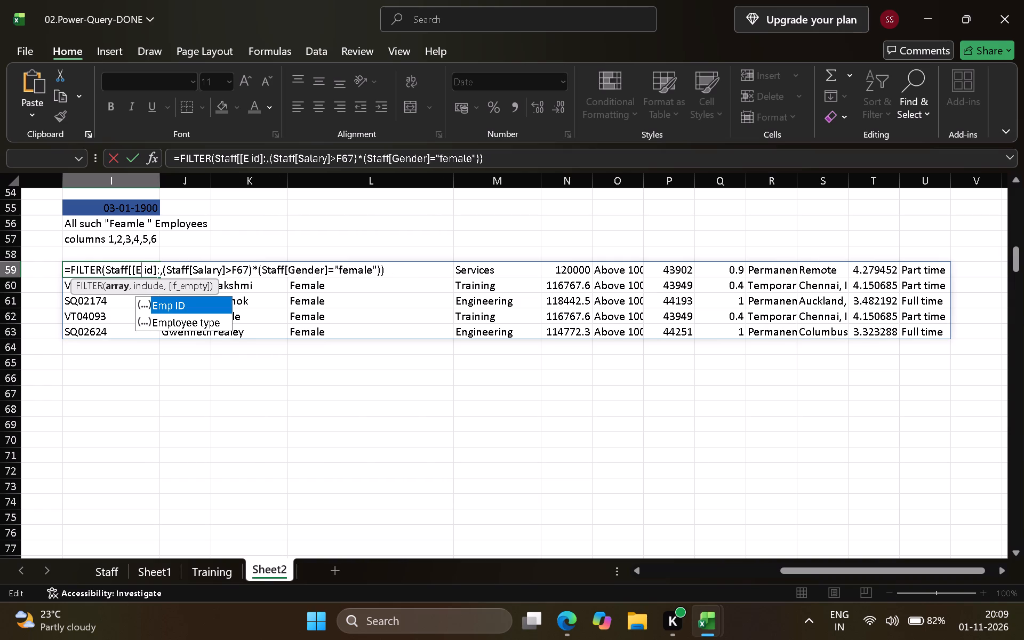
{"action": "type", "text": "MP"}
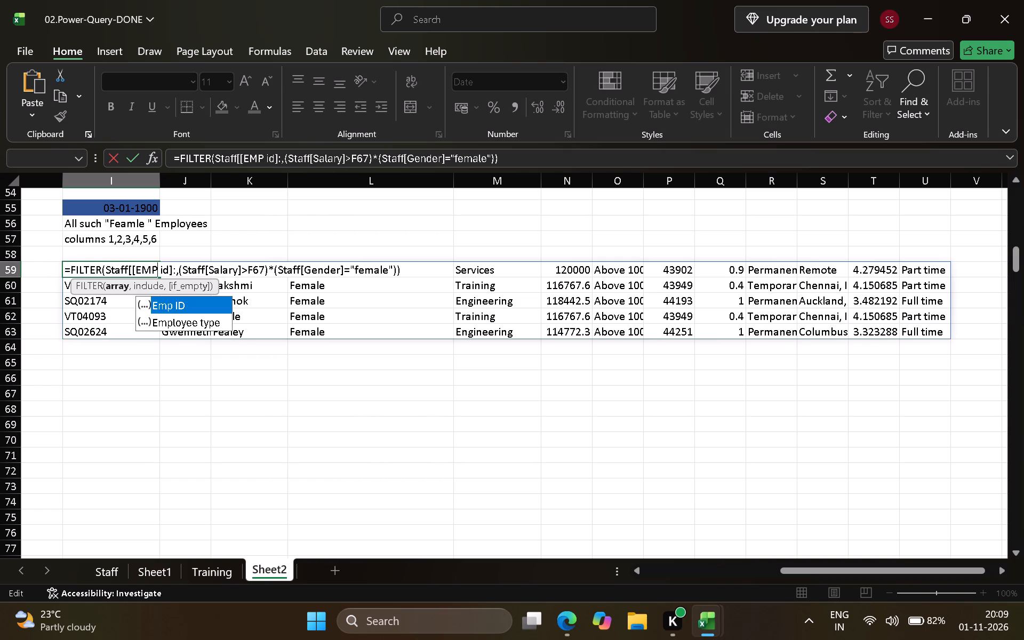
{"action": "left_click", "coordinate": [171, 310]}
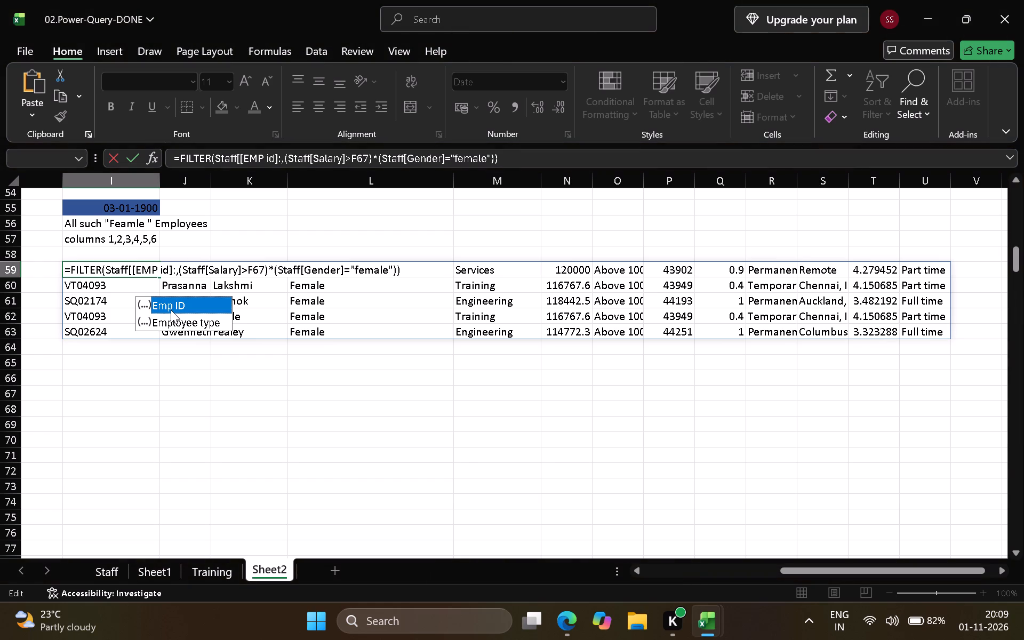
{"action": "left_click", "coordinate": [199, 395]}
{"action": "left_click", "coordinate": [237, 275]}
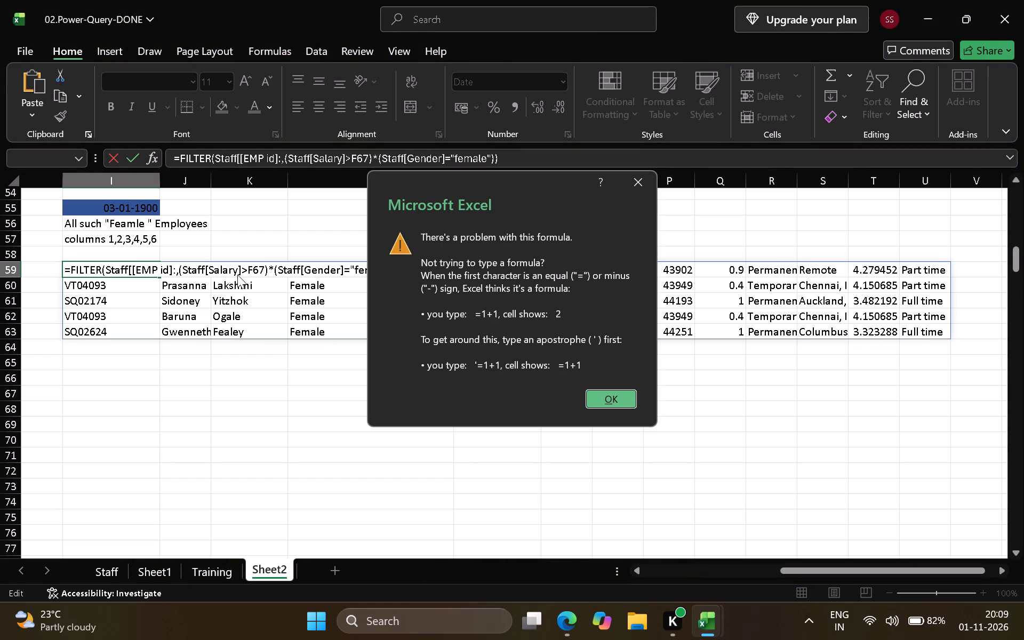
{"action": "left_click", "coordinate": [621, 396]}
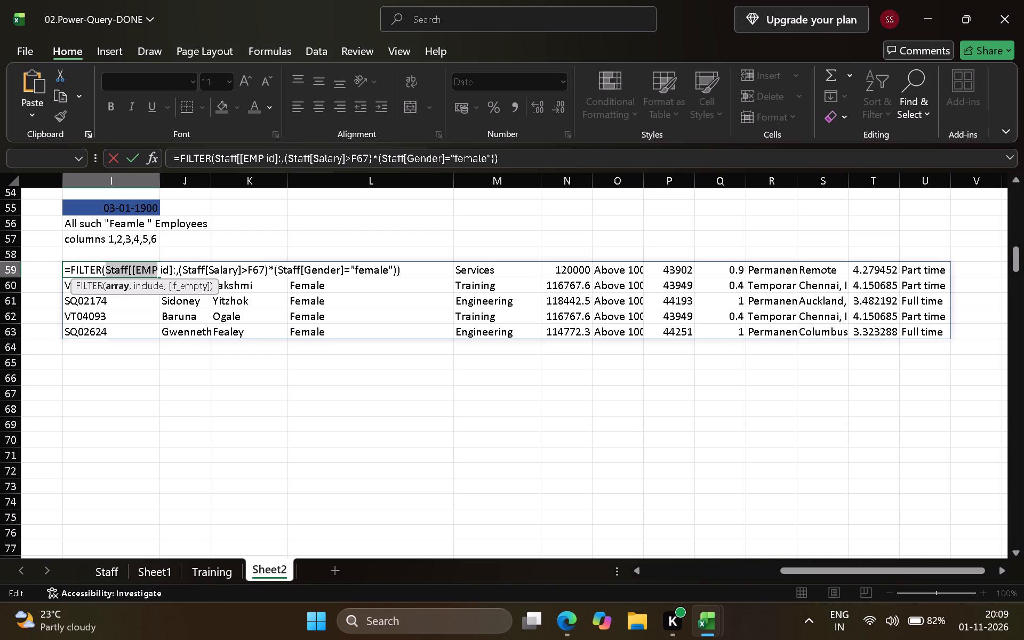
Remove the comma between the colon and the salary condition in the I59 formula and try to commit it.
{"action": "left_click", "coordinate": [360, 273]}
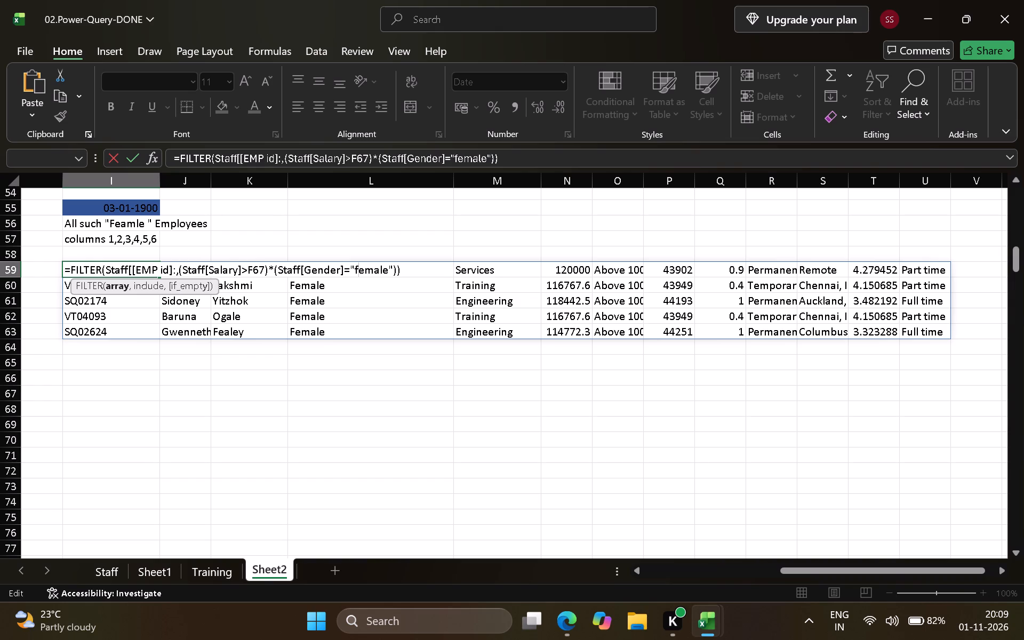
{"action": "left_click", "coordinate": [176, 269]}
{"action": "left_click", "coordinate": [176, 269]}
{"action": "key", "text": "Right"}
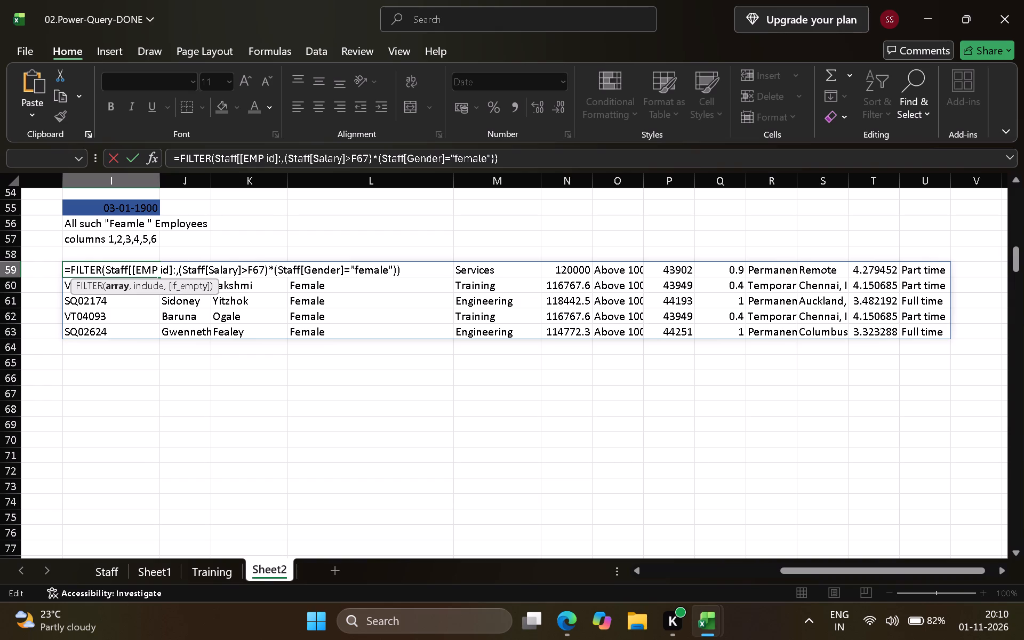
{"action": "key", "text": "BackSpace"}
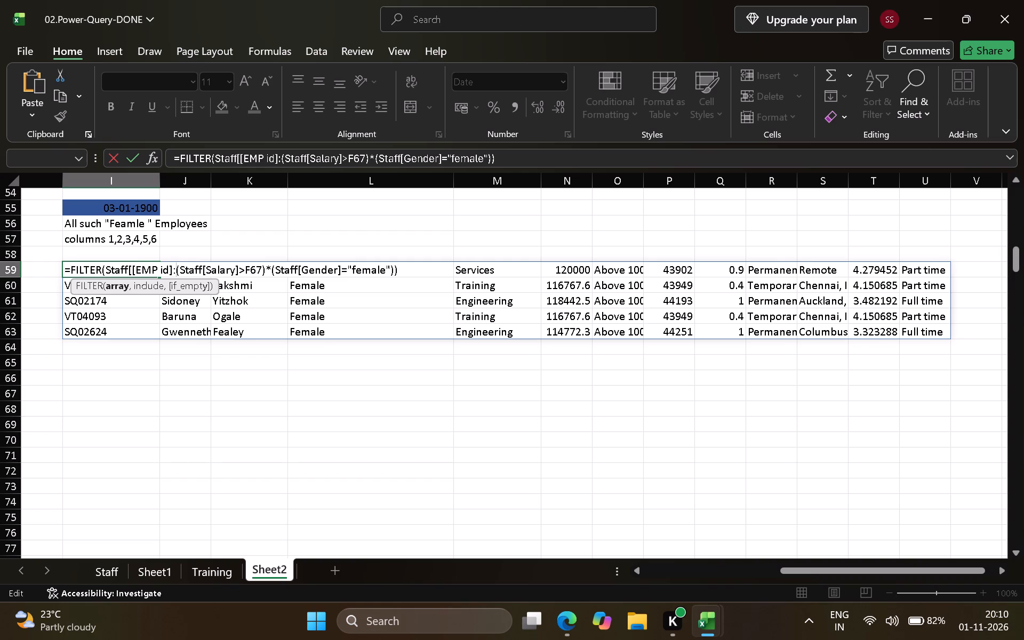
{"action": "key", "text": "Return"}
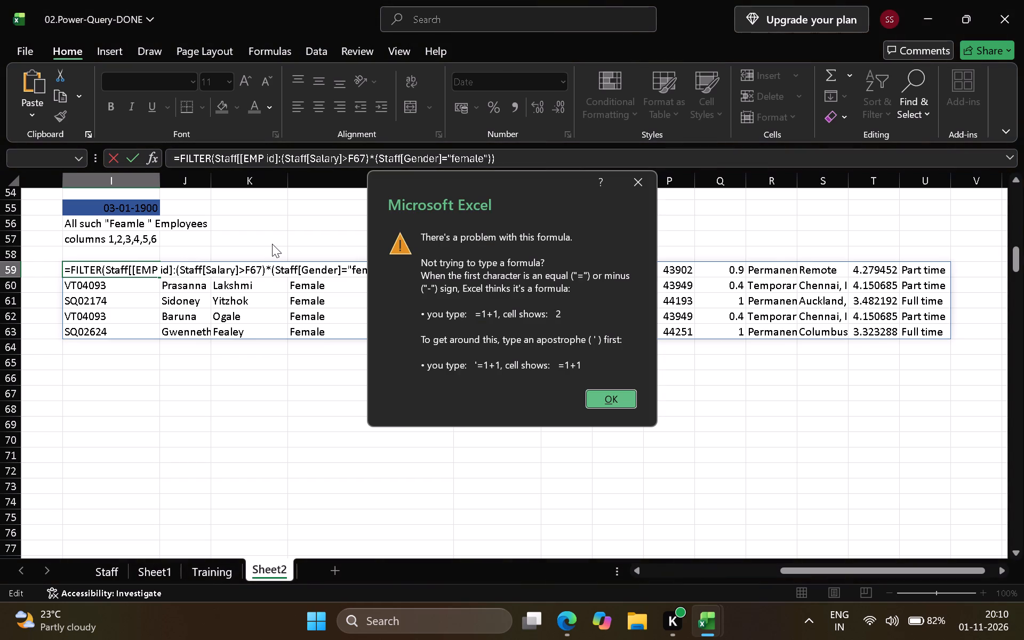
{"action": "left_click", "coordinate": [597, 395]}
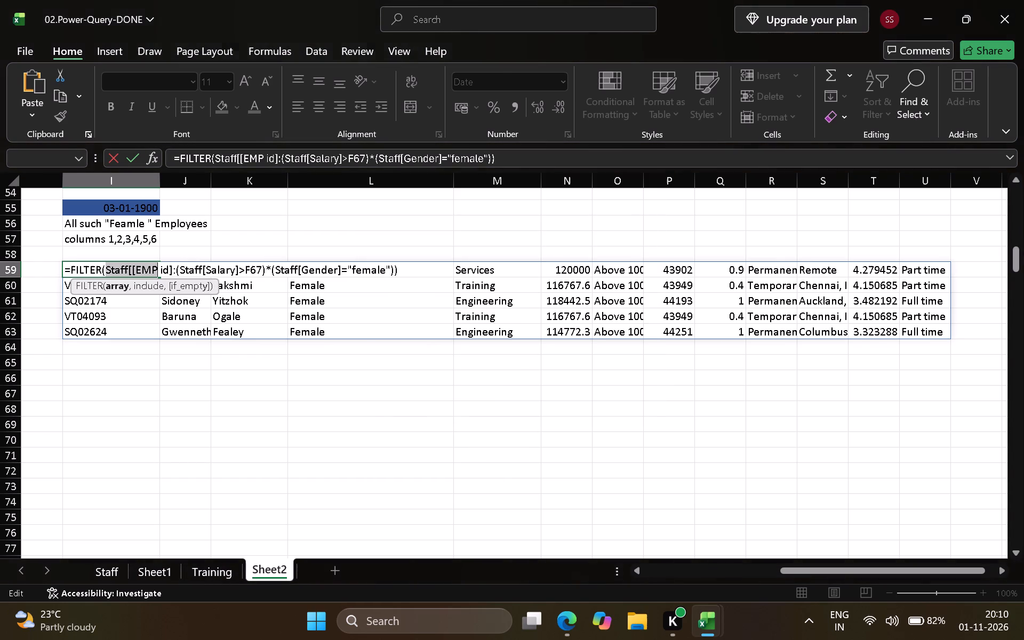